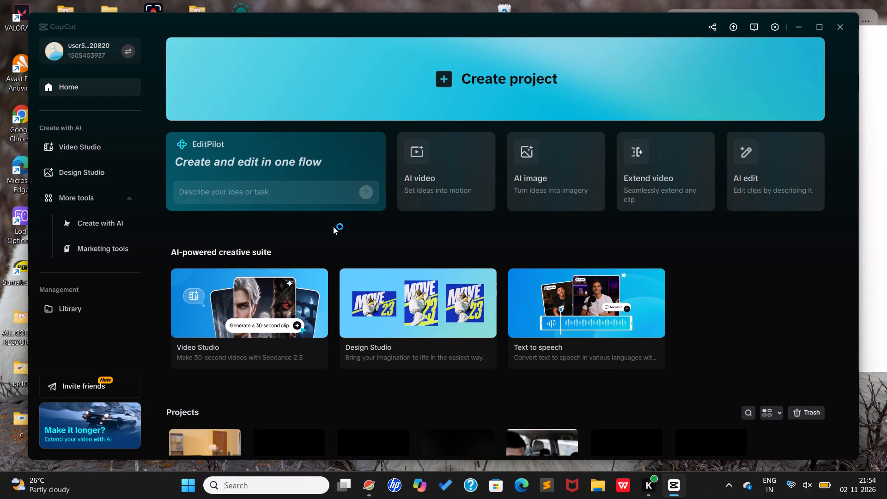
Maximize the CapCut window and dismiss the FxSound playback device alert.
{"action": "right_click_drag", "start_coordinate": [335, 222], "coordinate": [401, 100]}
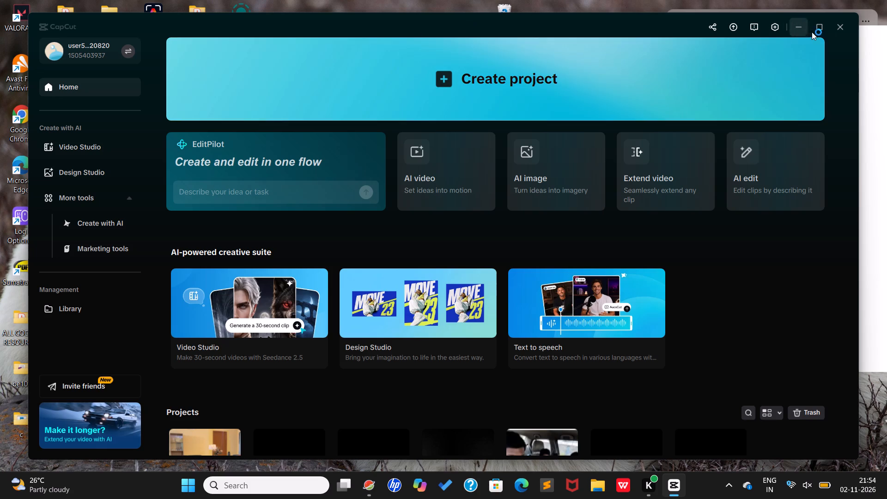
{"action": "left_click", "coordinate": [825, 26]}
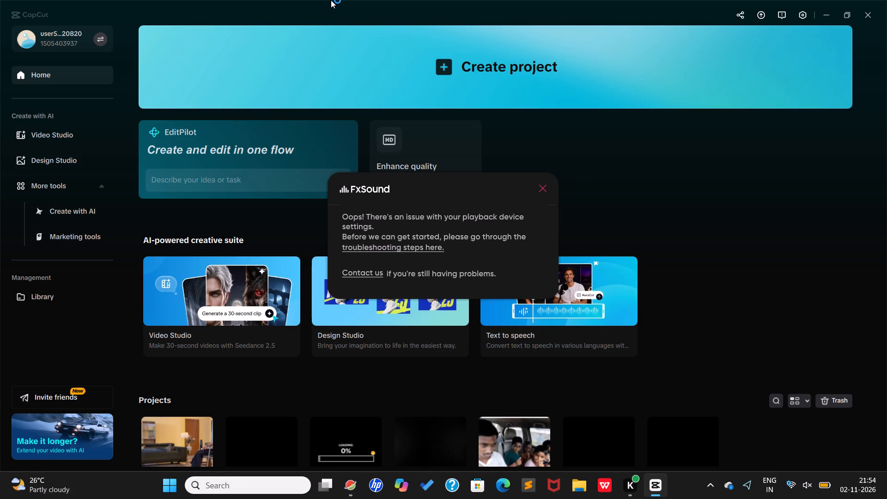
{"action": "left_click", "coordinate": [544, 187]}
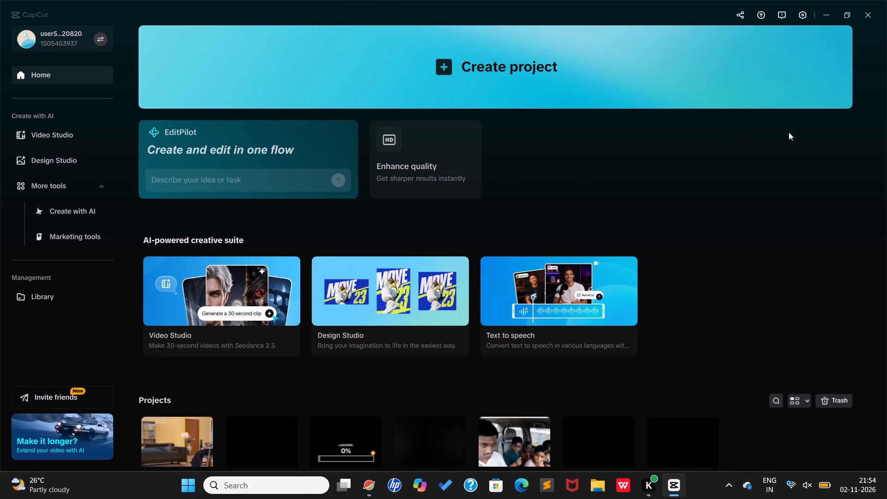
Open the existing project 1102 from the Projects list.
{"action": "scroll", "coordinate": [330, 316], "scroll_direction": "down", "scroll_amount": 1}
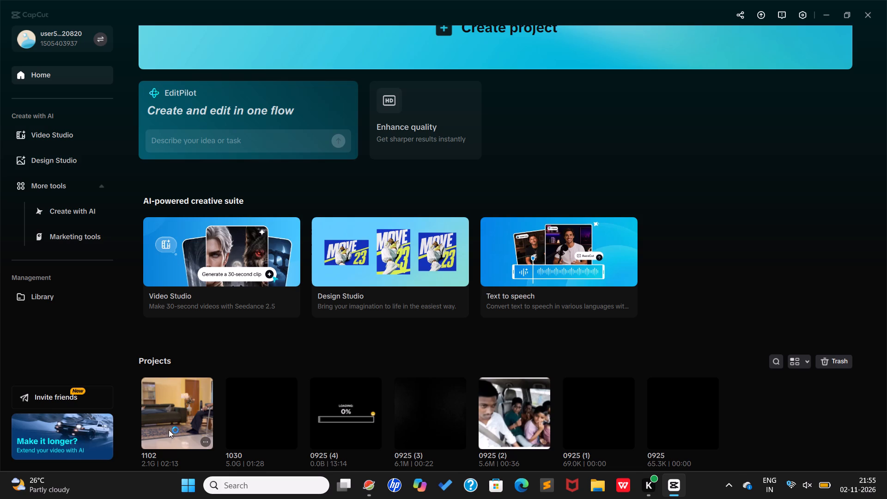
{"action": "left_click", "coordinate": [172, 456]}
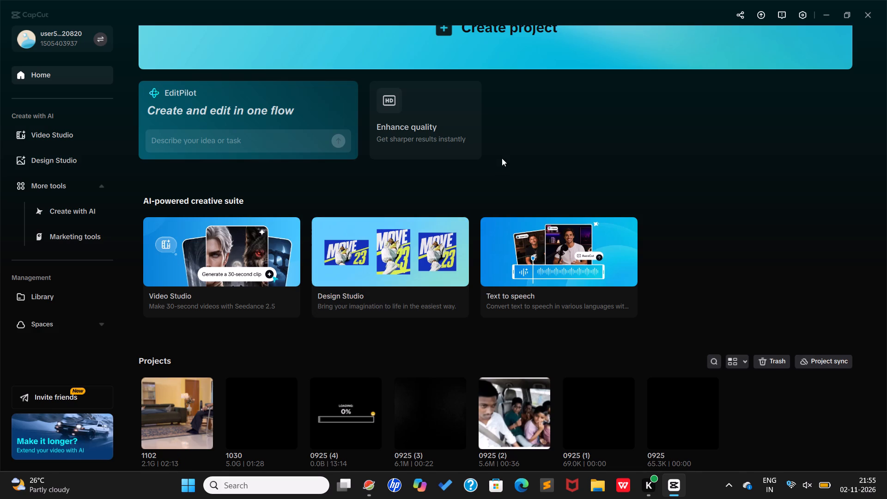
{"action": "left_click", "coordinate": [173, 431]}
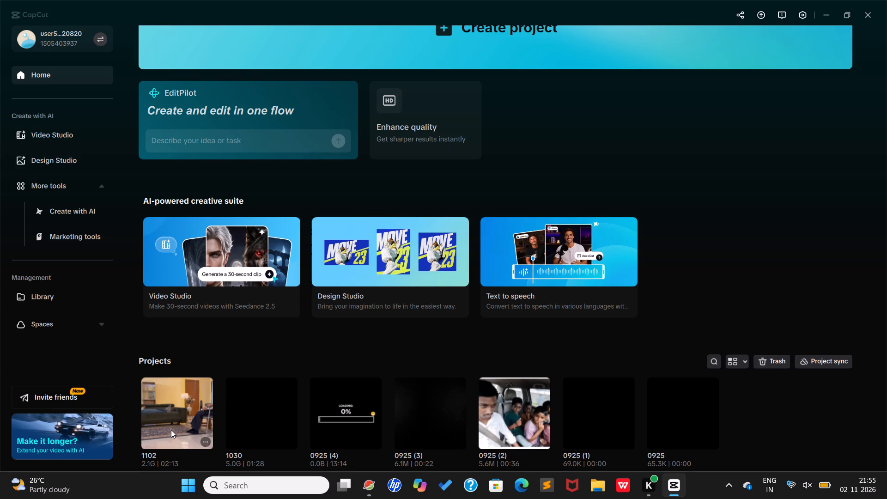
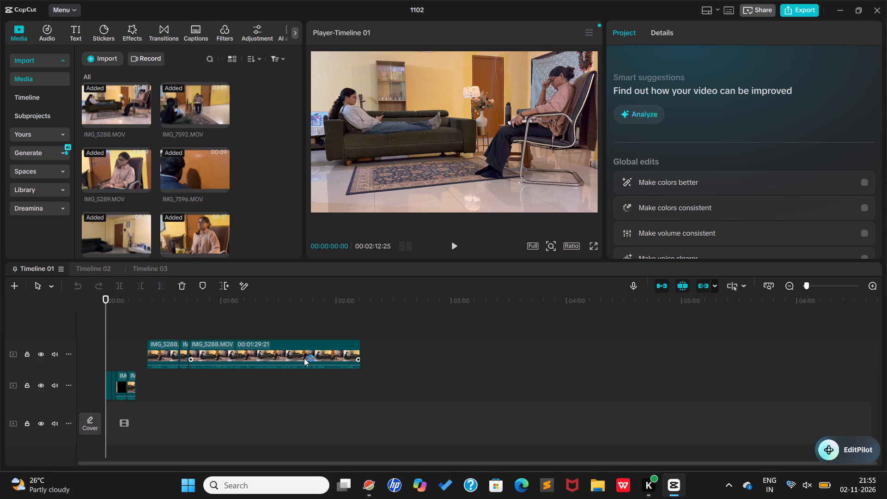
Scrub through the opening clips of Timeline 01 to review them, and return the playhead to the start.
{"action": "scroll", "coordinate": [304, 358], "scroll_direction": "up", "scroll_amount": 20, "text": "ctrl"}
{"action": "scroll", "coordinate": [304, 358], "scroll_direction": "up", "scroll_amount": 12, "text": "ctrl"}
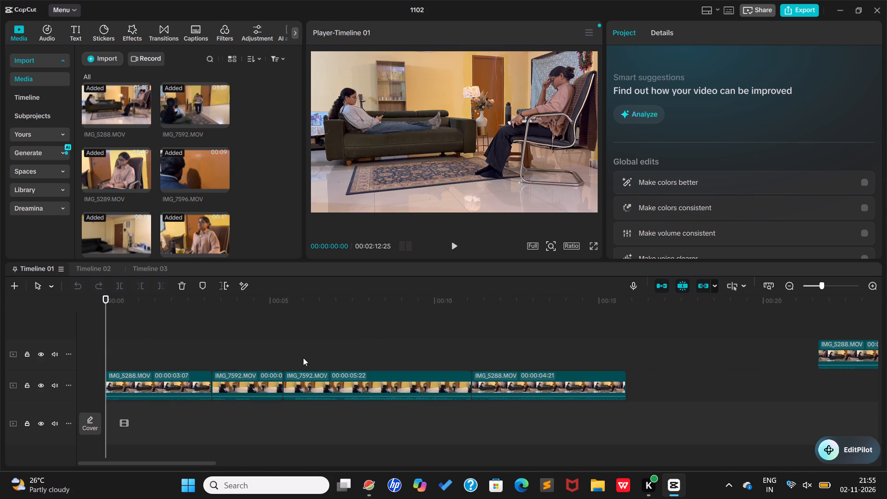
{"action": "left_click_drag", "start_coordinate": [206, 297], "coordinate": [208, 298]}
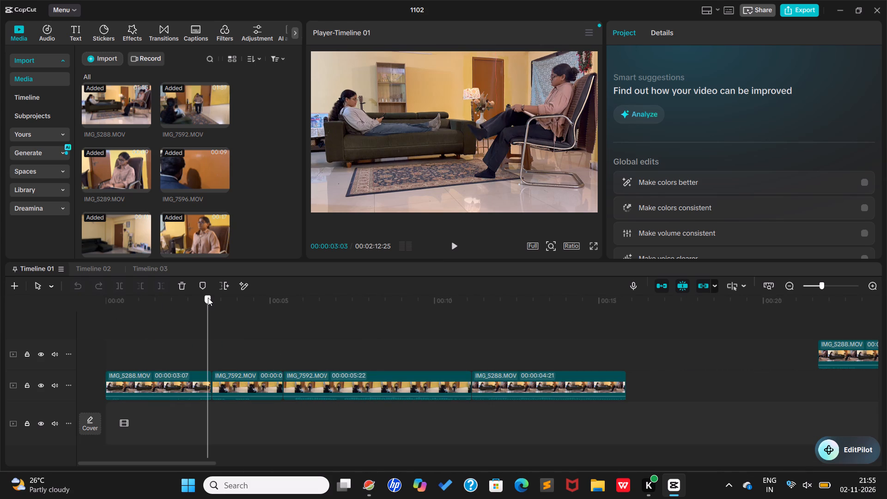
{"action": "left_click_drag", "start_coordinate": [208, 298], "coordinate": [375, 305]}
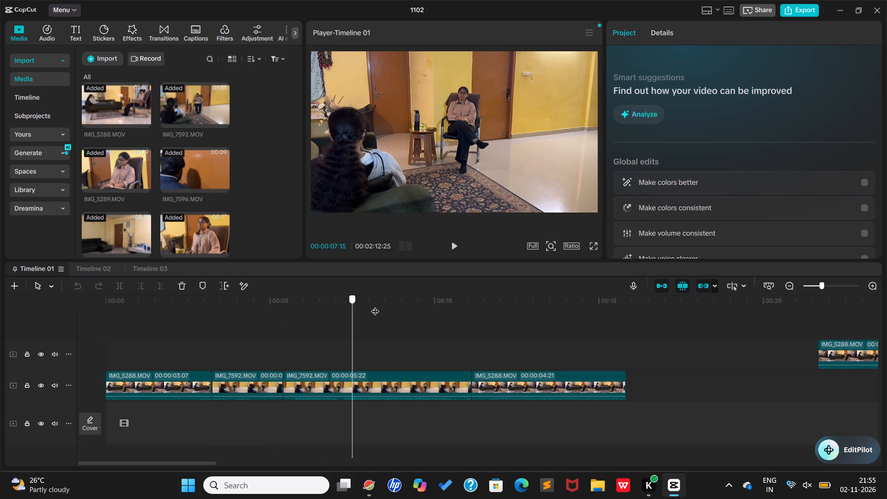
{"action": "left_click_drag", "start_coordinate": [375, 305], "coordinate": [481, 294]}
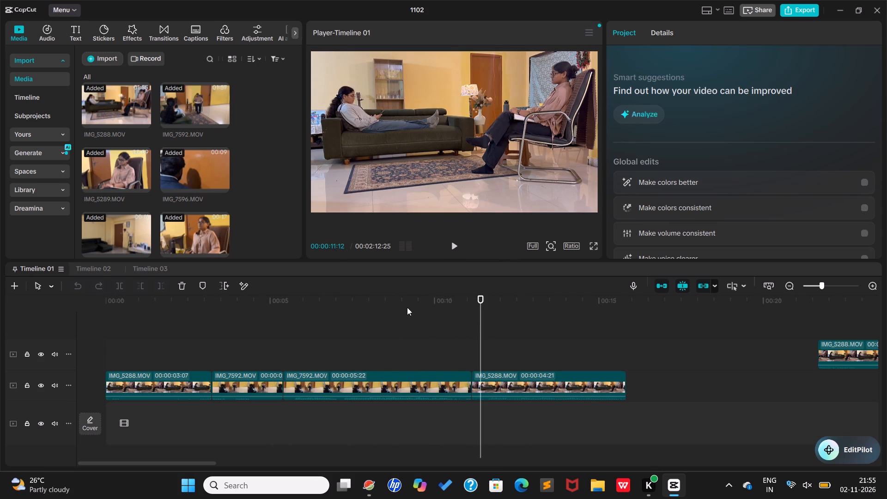
{"action": "left_click_drag", "start_coordinate": [411, 306], "coordinate": [34, 376]}
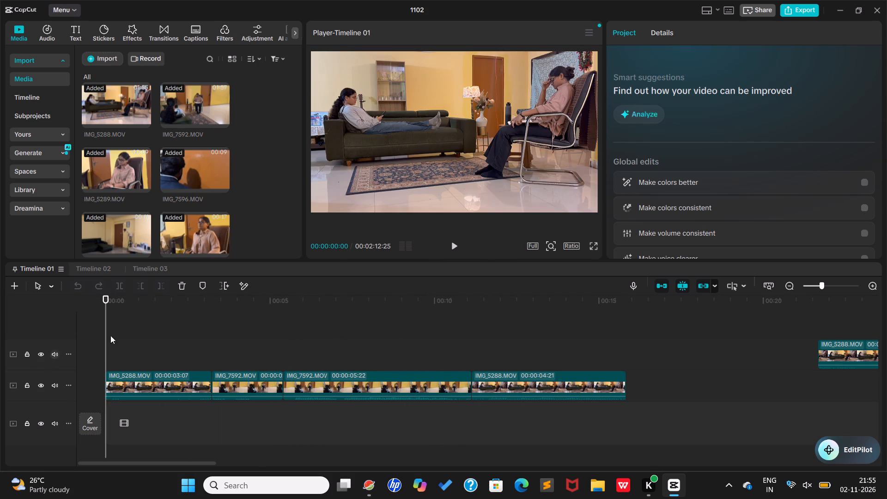
Raise the muted Windows system volume to maximum.
{"action": "left_click", "coordinate": [782, 482]}
{"action": "left_click", "coordinate": [800, 481]}
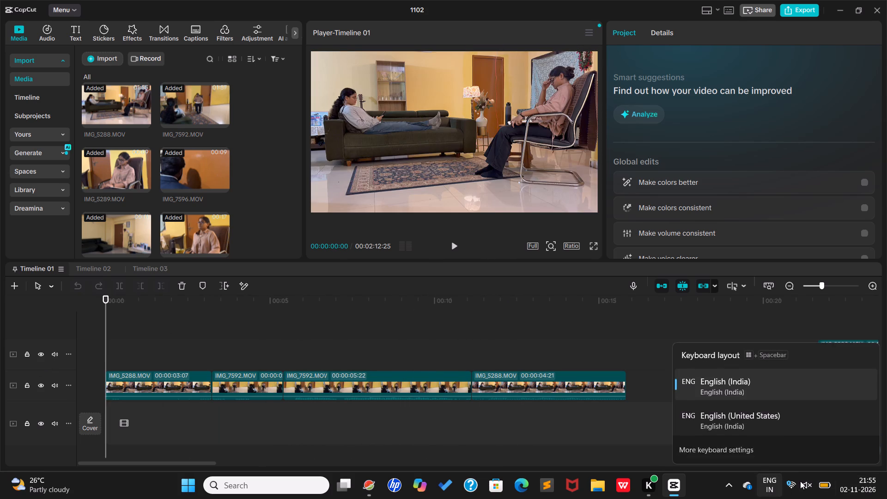
{"action": "left_click", "coordinate": [800, 481]}
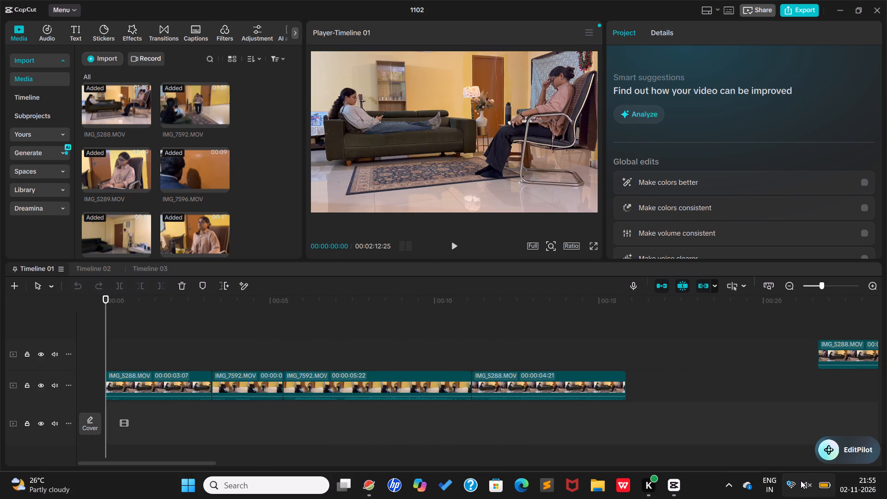
{"action": "left_click", "coordinate": [801, 481]}
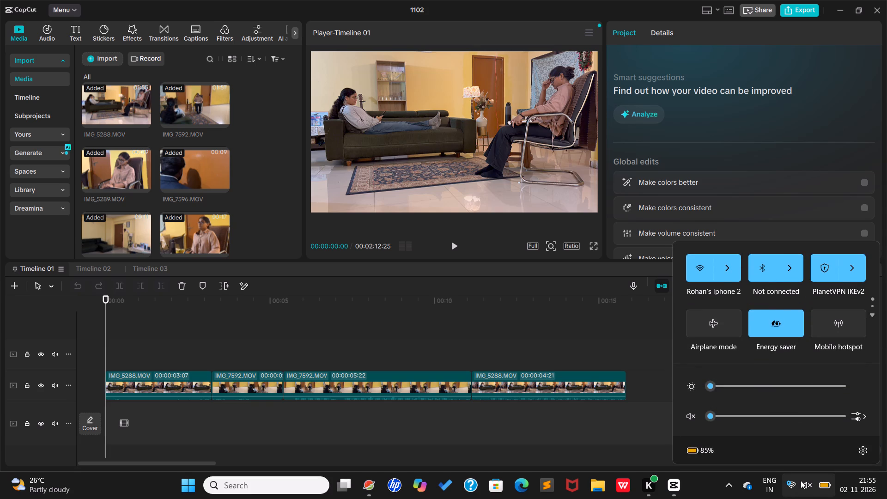
{"action": "left_click", "coordinate": [836, 401]}
{"action": "left_click", "coordinate": [845, 416]}
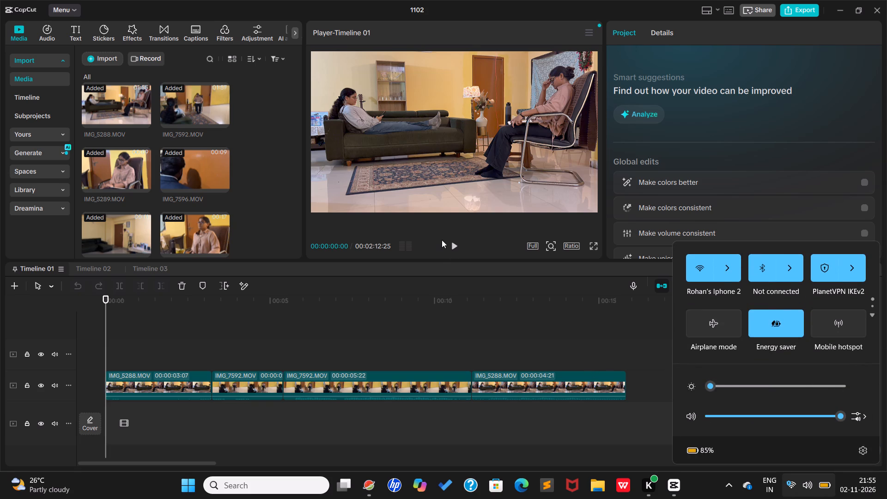
Play Timeline 01 from the start to review the cut with sound, and pause at about 28 seconds.
{"action": "left_click", "coordinate": [456, 243]}
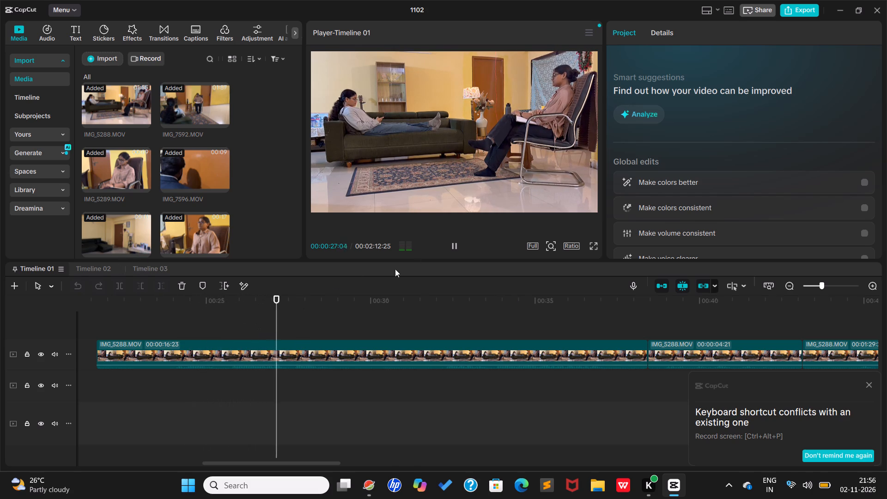
{"action": "left_click", "coordinate": [452, 244]}
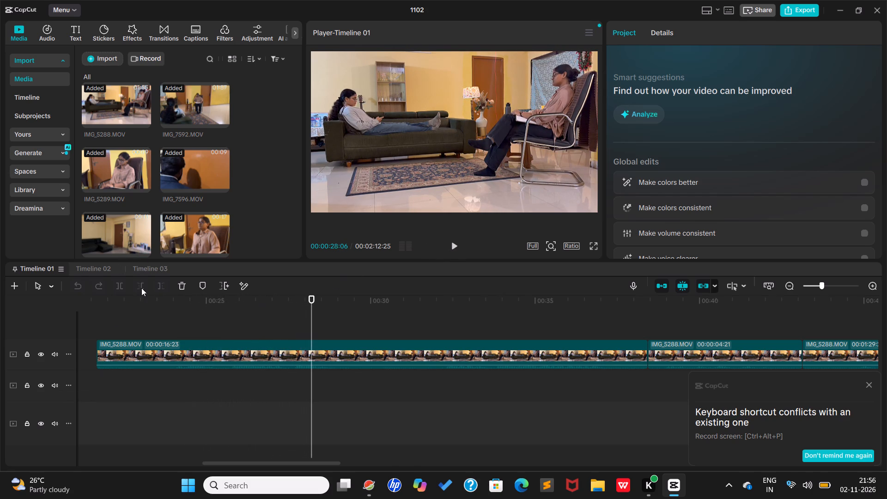
Switch to Timeline 03 and review it from the start, enlarging the preview to full screen during playback, and pause.
{"action": "left_click", "coordinate": [136, 266]}
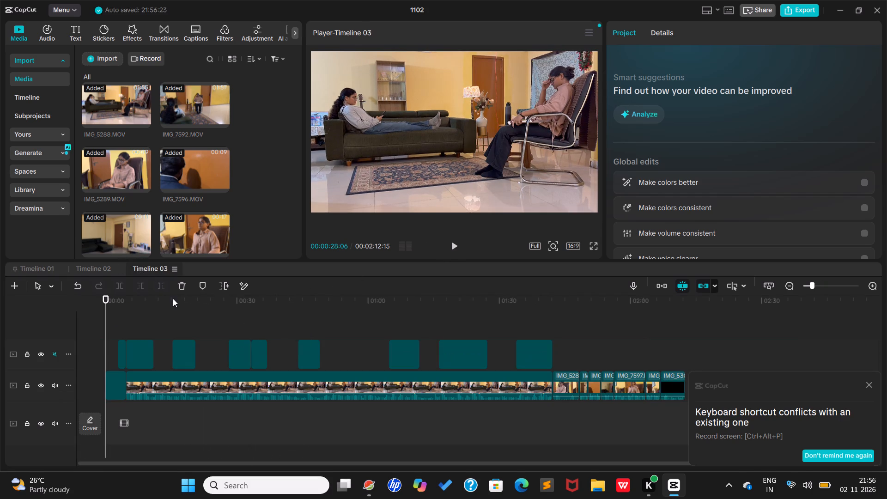
{"action": "key", "text": "space"}
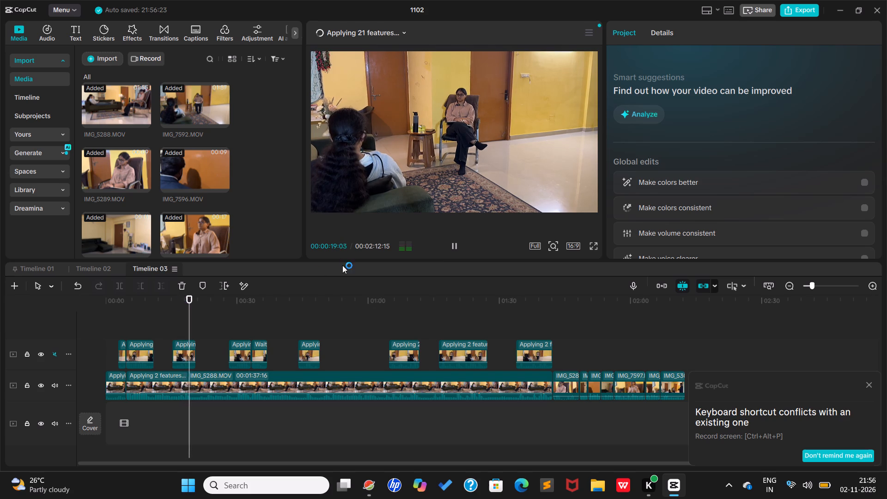
{"action": "left_click", "coordinate": [593, 249]}
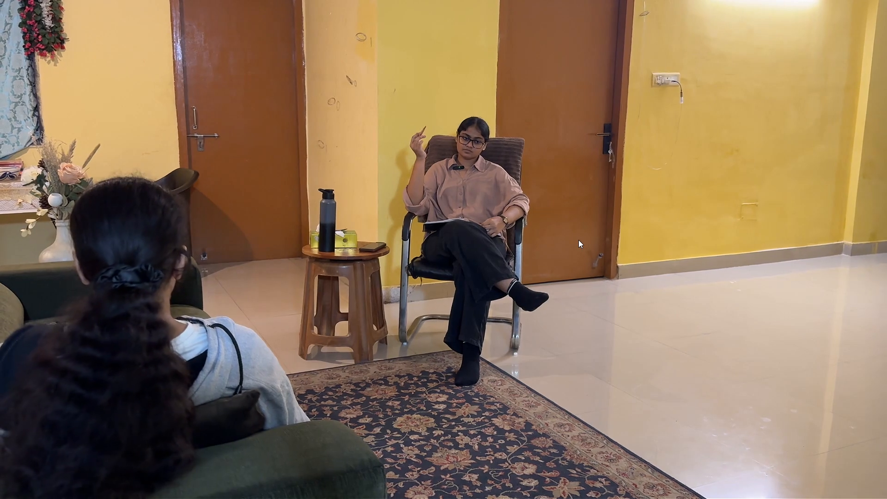
{"action": "key", "text": "space"}
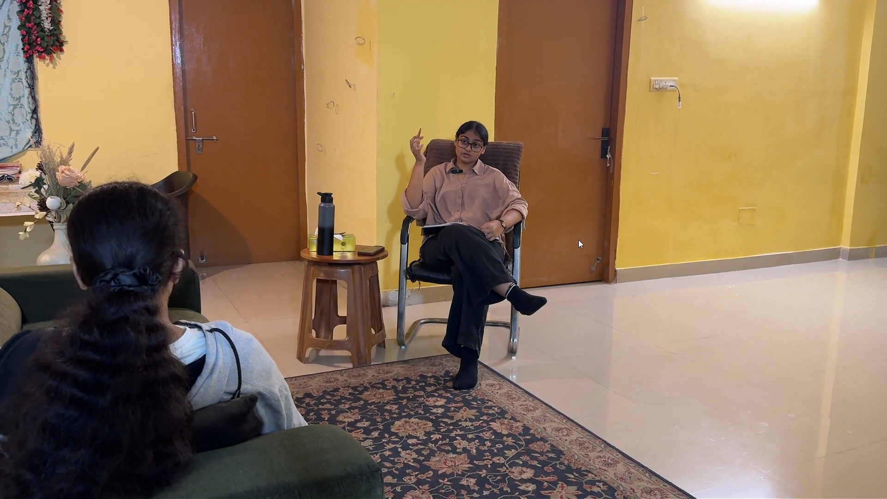
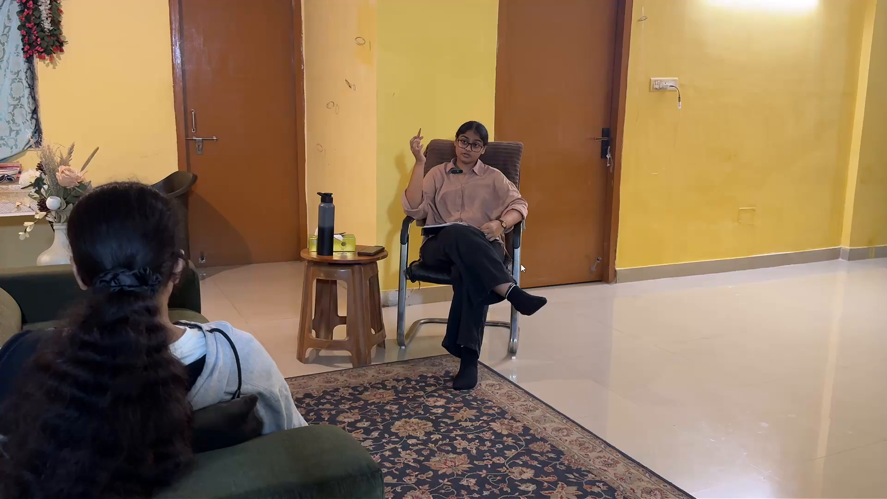
Exit the full-screen preview, play Timeline 03 on from about 46 seconds, pause, and return the playhead to about 50 seconds.
{"action": "left_click", "coordinate": [444, 259]}
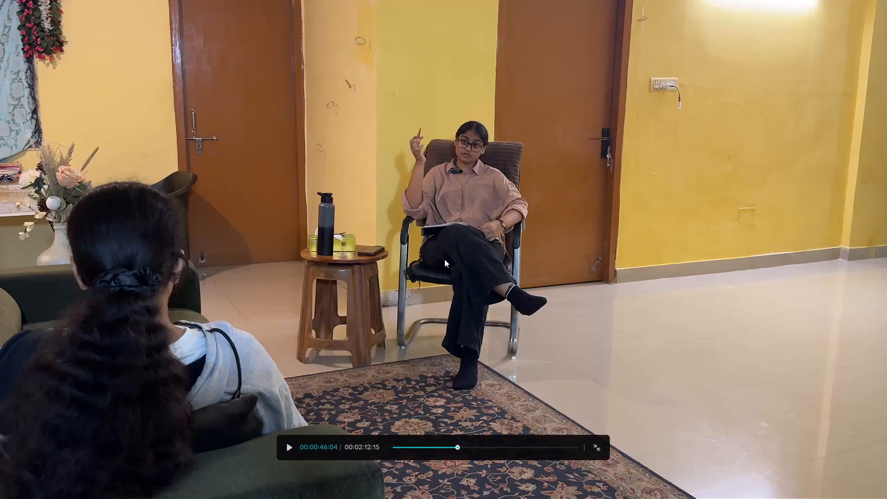
{"action": "left_click", "coordinate": [600, 449]}
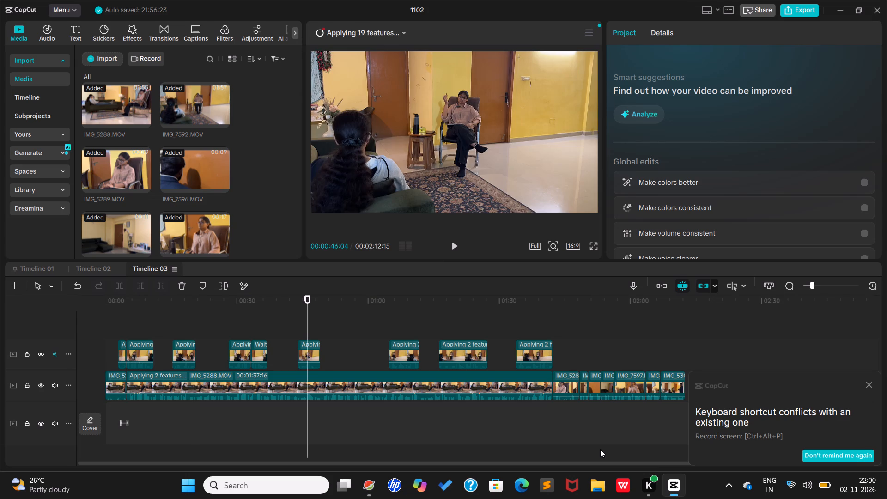
{"action": "left_click", "coordinate": [449, 248]}
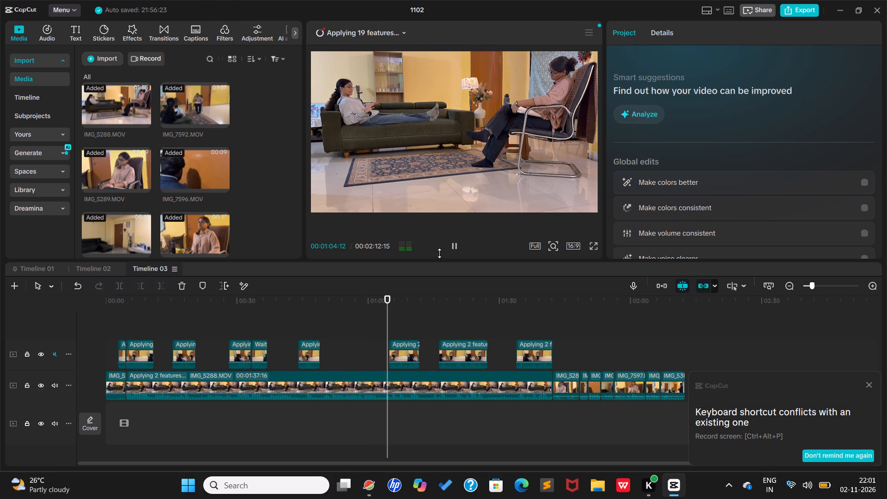
{"action": "left_click", "coordinate": [487, 83]}
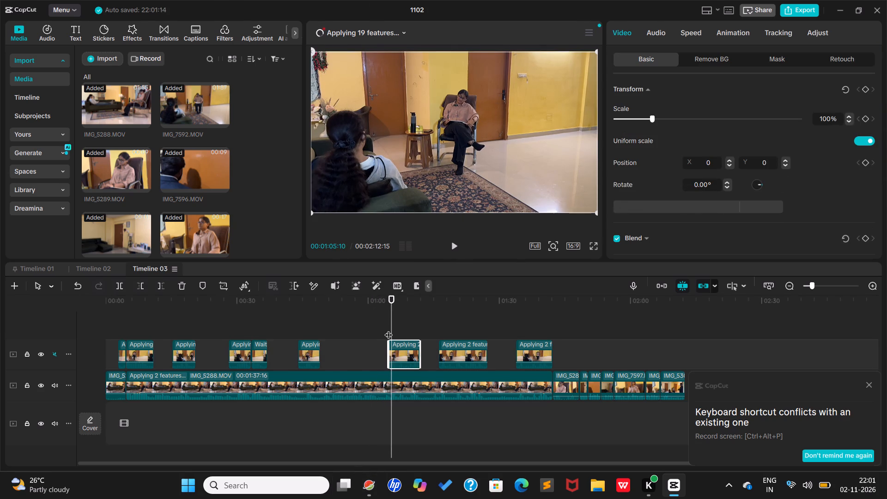
{"action": "left_click", "coordinate": [389, 300]}
{"action": "left_click_drag", "start_coordinate": [389, 300], "coordinate": [329, 322]}
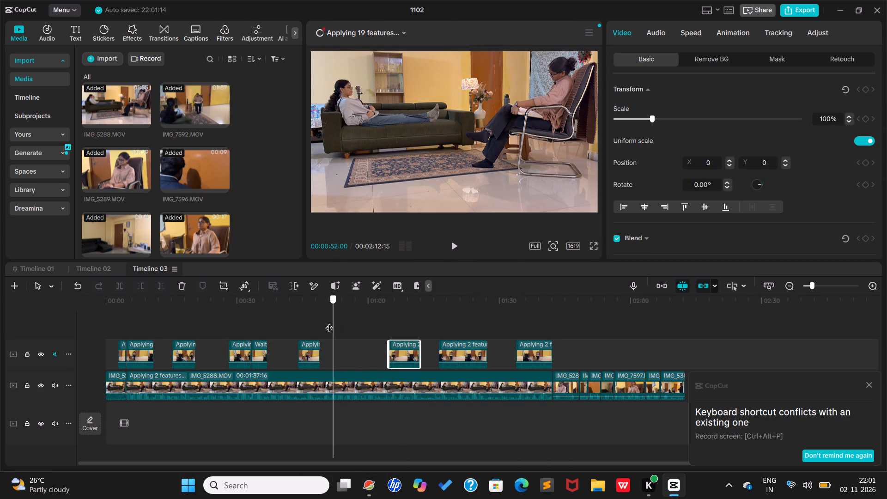
{"action": "left_click_drag", "start_coordinate": [329, 322], "coordinate": [327, 323]}
Search the transitions library for "fade in" and browse the fade transitions for the long IMG_5288 clip.
{"action": "left_click", "coordinate": [351, 383]}
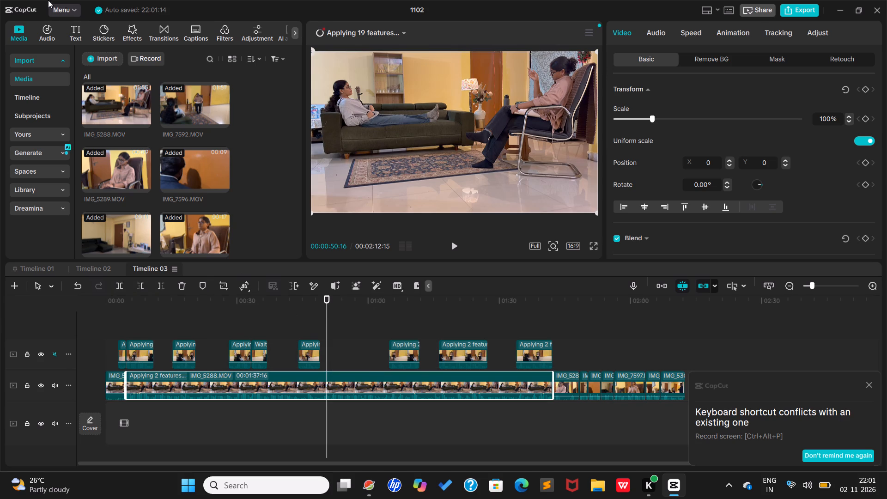
{"action": "left_click", "coordinate": [170, 37]}
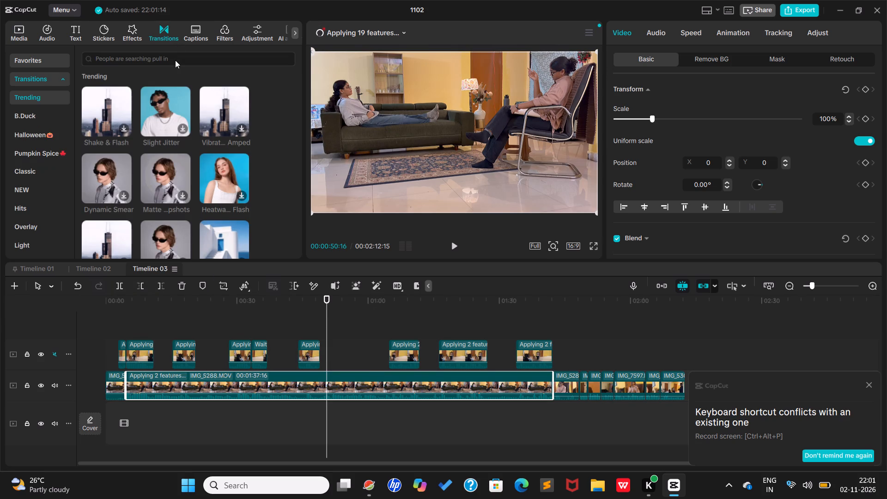
{"action": "left_click", "coordinate": [175, 60]}
{"action": "type", "text": "fade in"}
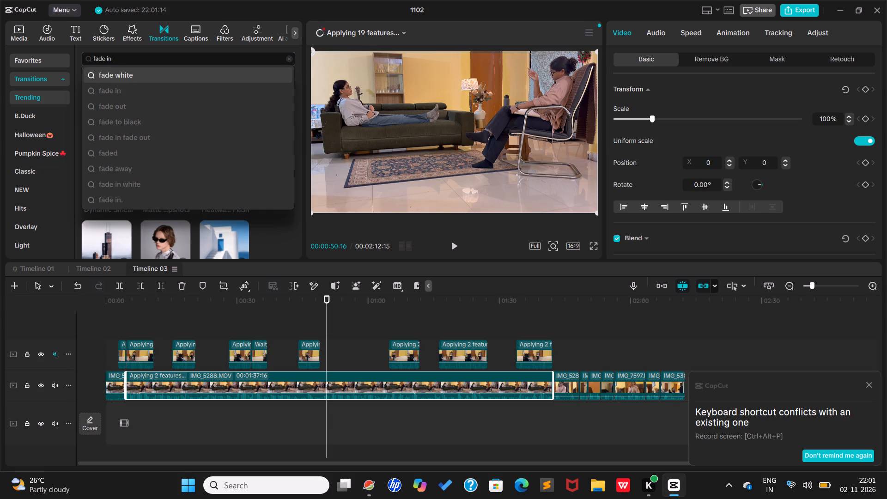
{"action": "left_click", "coordinate": [175, 60]}
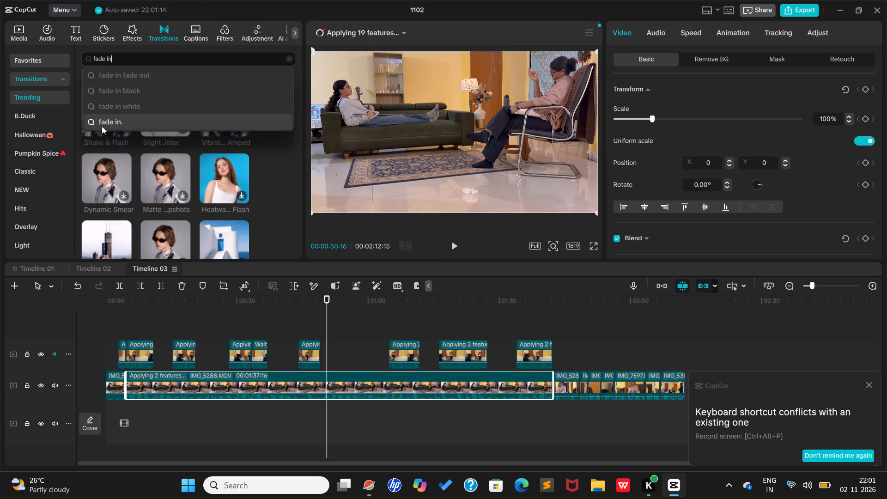
{"action": "key", "text": "Return"}
{"action": "left_click_drag", "start_coordinate": [153, 42], "coordinate": [164, 63]}
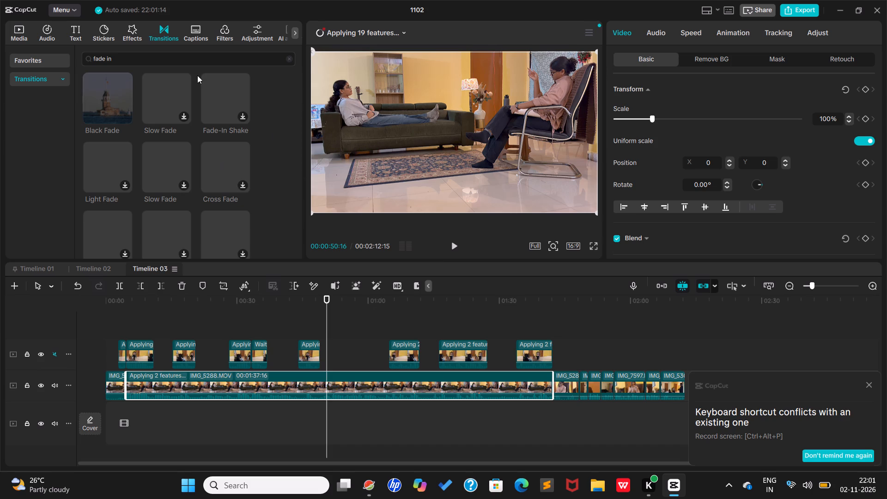
{"action": "scroll", "coordinate": [187, 135], "scroll_direction": "down", "scroll_amount": 1}
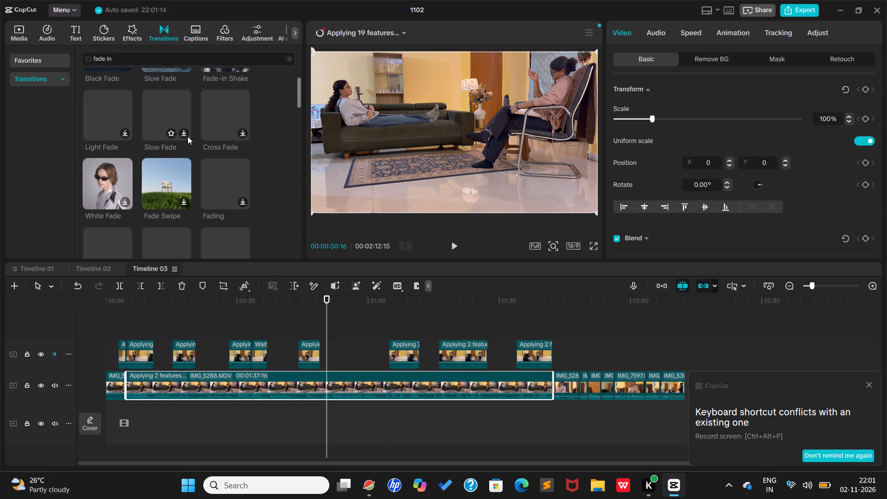
{"action": "scroll", "coordinate": [200, 123], "scroll_direction": "up", "scroll_amount": 2}
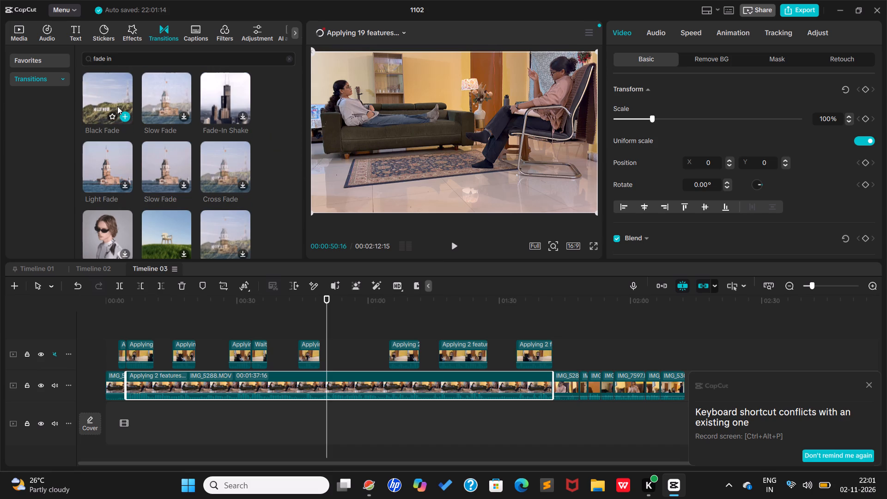
{"action": "scroll", "coordinate": [233, 118], "scroll_direction": "down", "scroll_amount": 3}
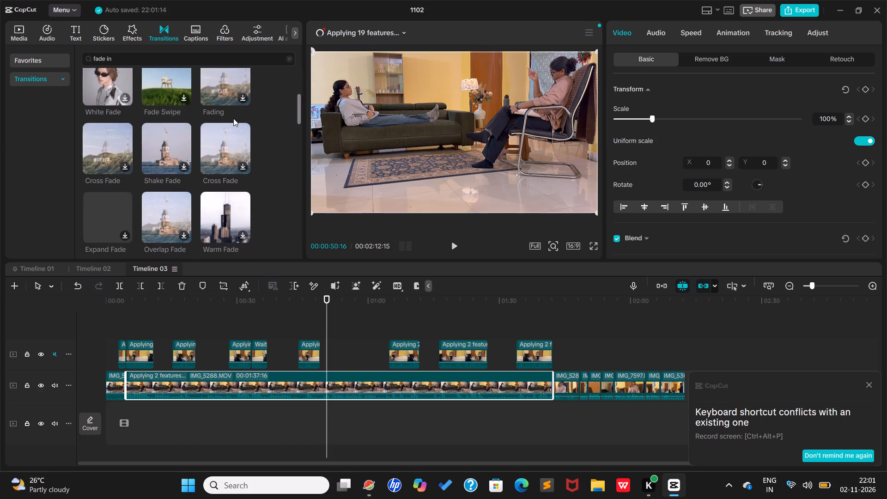
{"action": "scroll", "coordinate": [233, 118], "scroll_direction": "down", "scroll_amount": 5}
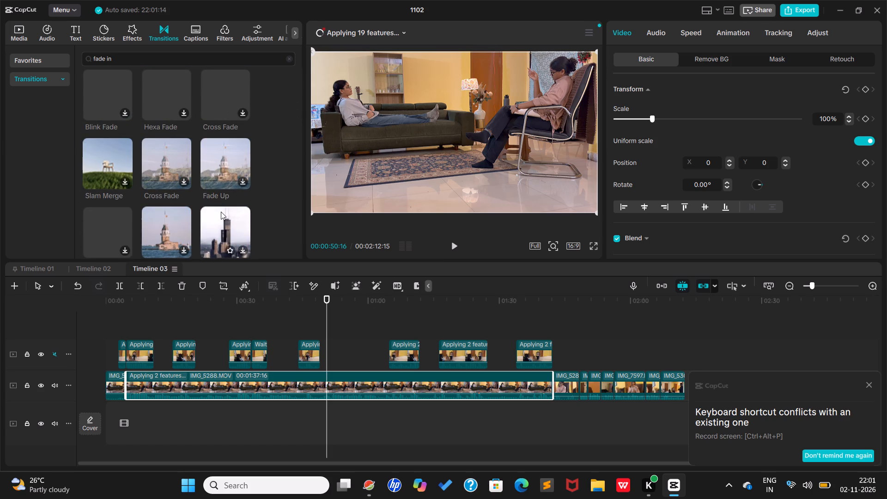
{"action": "scroll", "coordinate": [221, 212], "scroll_direction": "down", "scroll_amount": 2}
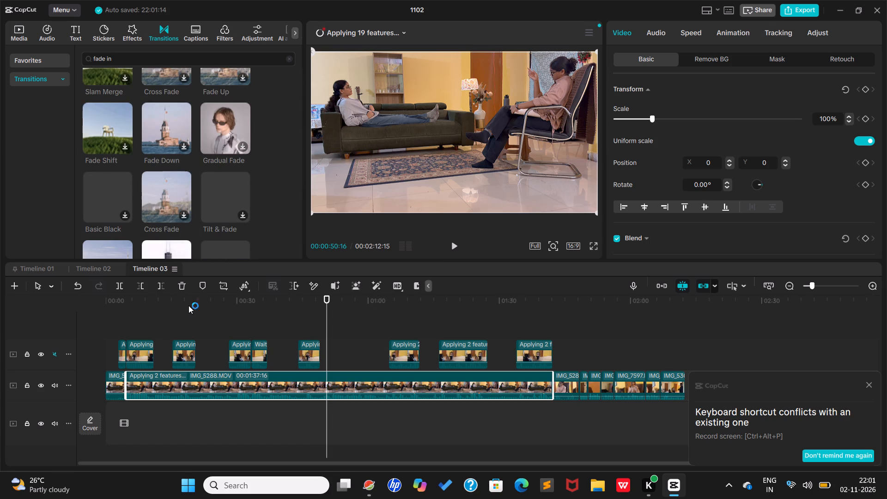
Review the opening cuts of Timeline 03 between the first two IMG_7592 overlay clips, leaving the playhead just before 4 seconds.
{"action": "left_click_drag", "start_coordinate": [188, 305], "coordinate": [140, 310]}
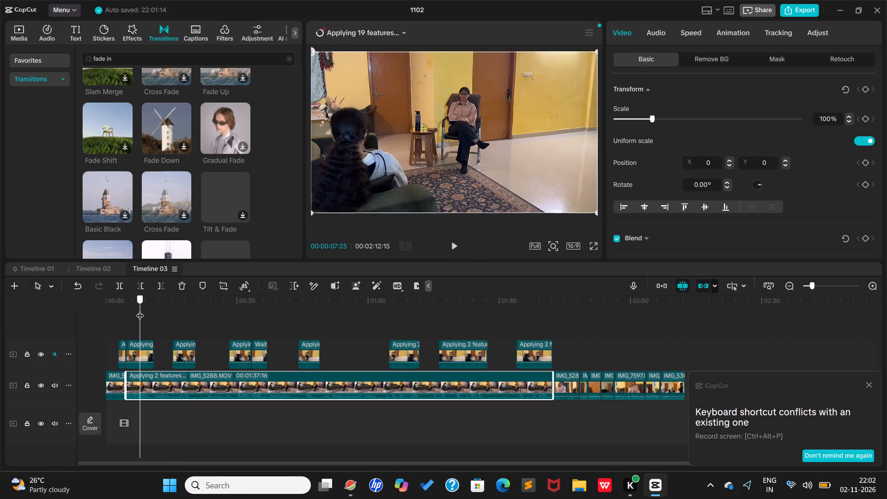
{"action": "left_click_drag", "start_coordinate": [140, 310], "coordinate": [114, 318]}
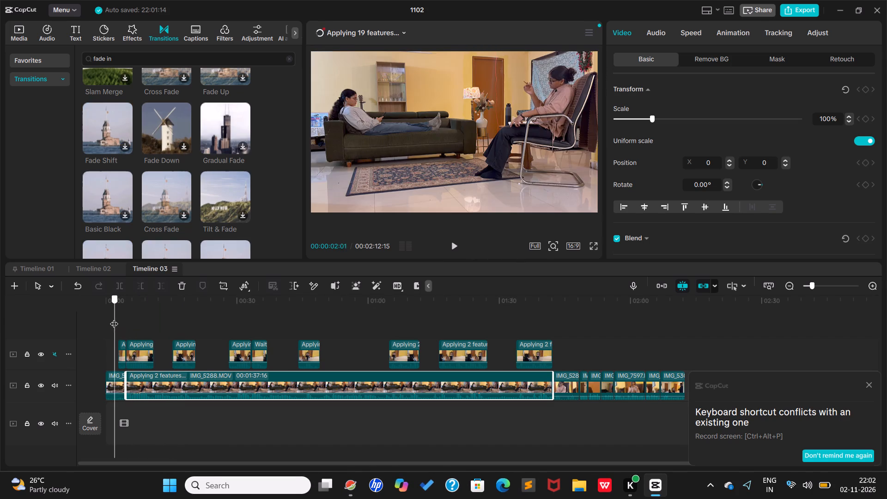
{"action": "left_click_drag", "start_coordinate": [114, 318], "coordinate": [114, 320]}
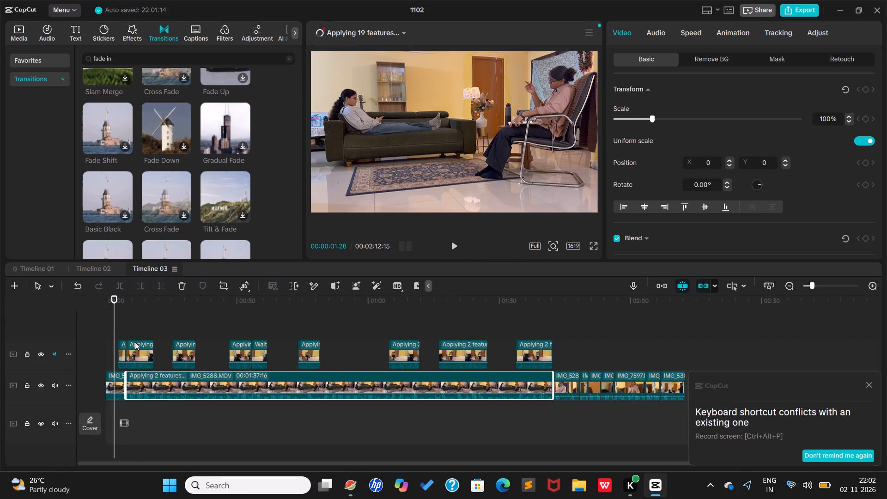
{"action": "scroll", "coordinate": [135, 341], "scroll_direction": "up", "scroll_amount": 13, "text": "ctrl"}
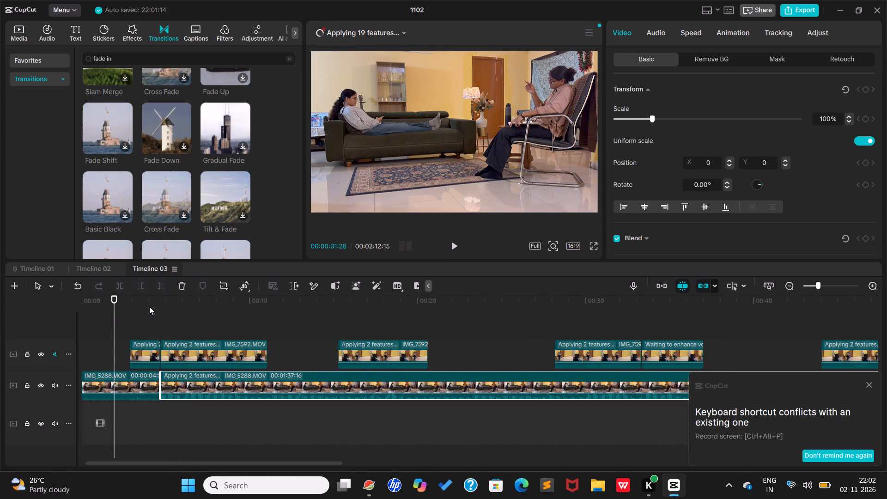
{"action": "scroll", "coordinate": [149, 306], "scroll_direction": "up", "scroll_amount": 3, "text": "ctrl"}
{"action": "left_click", "coordinate": [149, 305]}
{"action": "left_click_drag", "start_coordinate": [149, 304], "coordinate": [152, 304]}
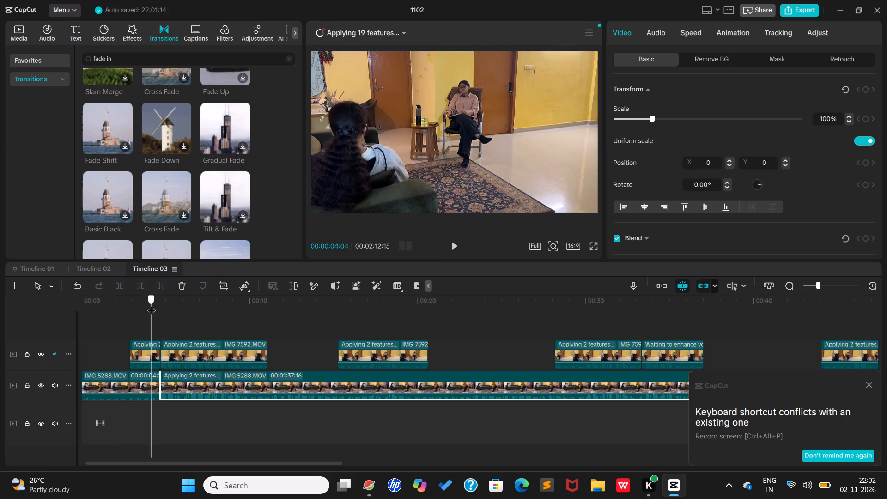
{"action": "left_click_drag", "start_coordinate": [152, 304], "coordinate": [174, 307]}
{"action": "left_click_drag", "start_coordinate": [174, 307], "coordinate": [191, 307]}
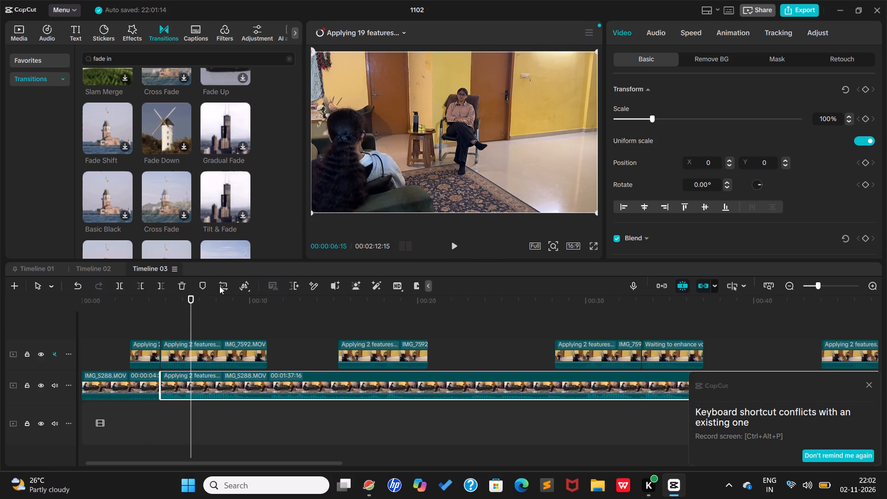
{"action": "left_click", "coordinate": [212, 299]}
{"action": "key", "text": "space"}
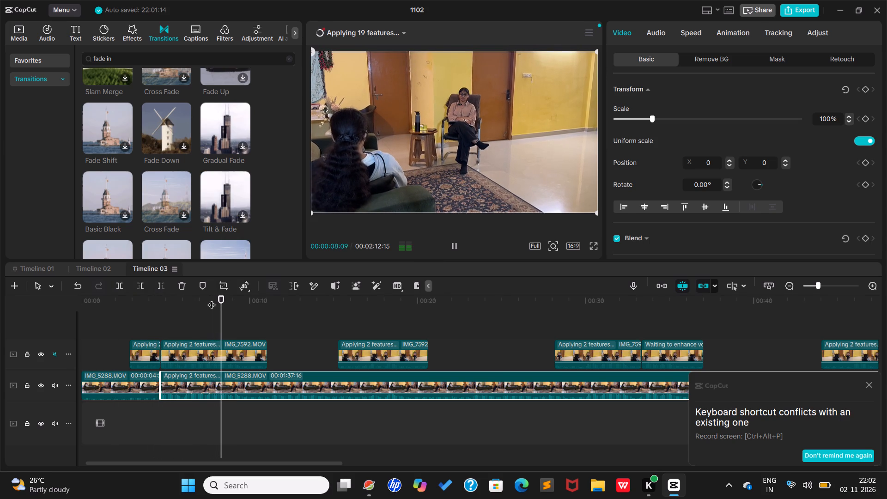
{"action": "left_click_drag", "start_coordinate": [211, 299], "coordinate": [145, 313]}
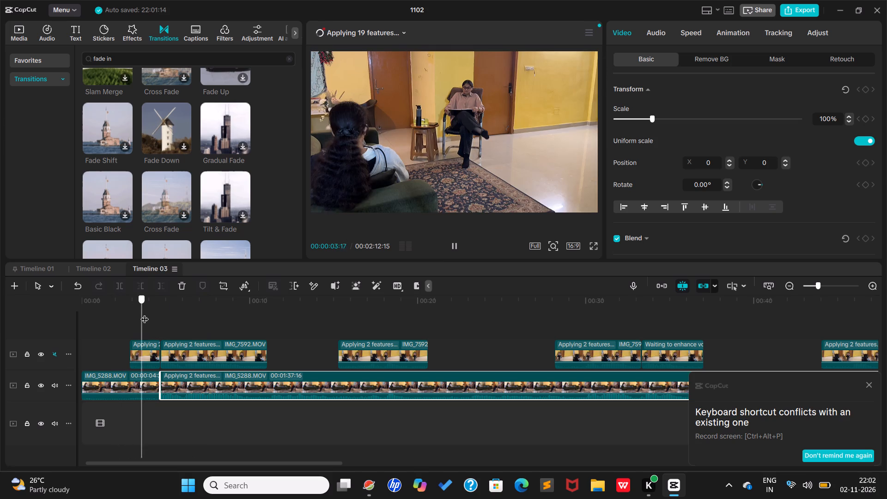
{"action": "left_click_drag", "start_coordinate": [145, 313], "coordinate": [146, 306]}
Move the second IMG_7592 overlay clip onto a new track above, starting at about 4 seconds to overlap the first overlay clip.
{"action": "left_click_drag", "start_coordinate": [193, 350], "coordinate": [185, 338]}
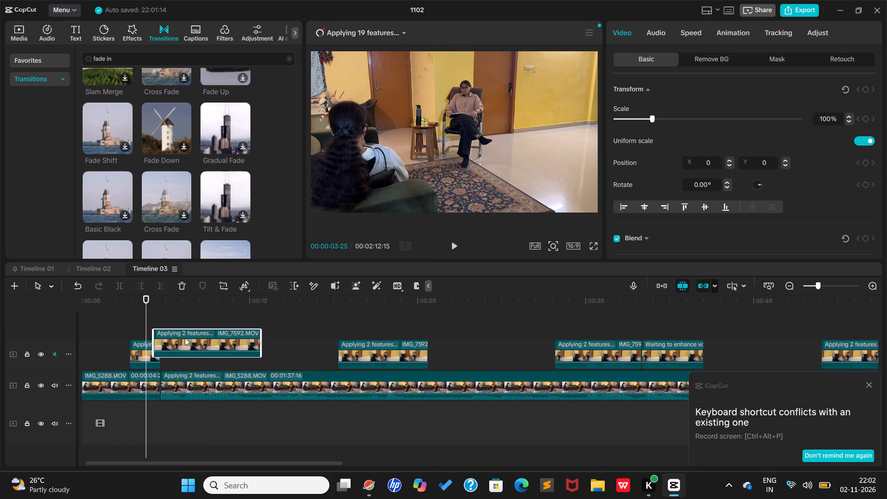
{"action": "left_click_drag", "start_coordinate": [185, 338], "coordinate": [182, 324]}
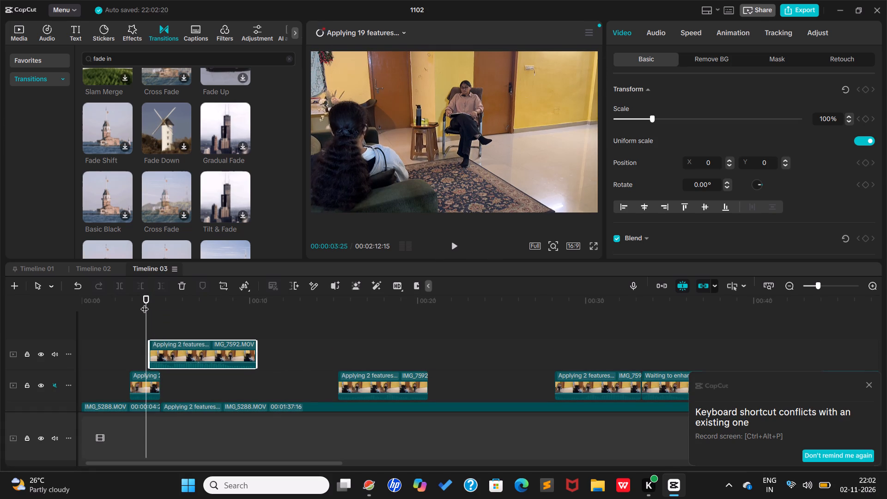
Fade in the raised IMG_7592 clip with opacity keyframes of 100% at 00:00:04:21 and 0% at 00:00:04:01.
{"action": "left_click_drag", "start_coordinate": [145, 303], "coordinate": [156, 302]}
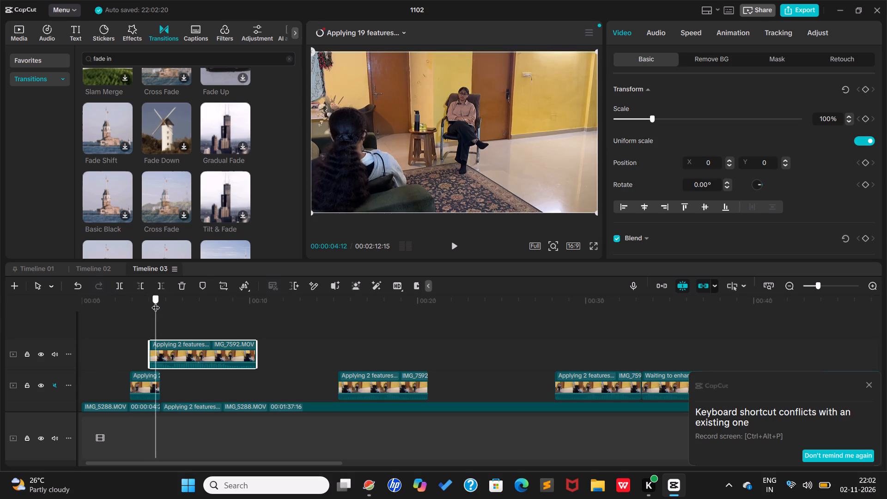
{"action": "left_click_drag", "start_coordinate": [156, 302], "coordinate": [158, 302]}
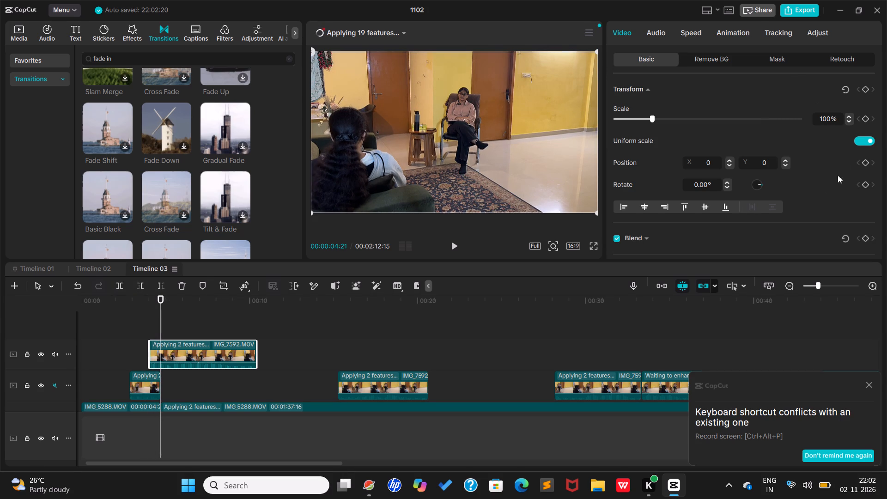
{"action": "scroll", "coordinate": [820, 189], "scroll_direction": "down", "scroll_amount": 2}
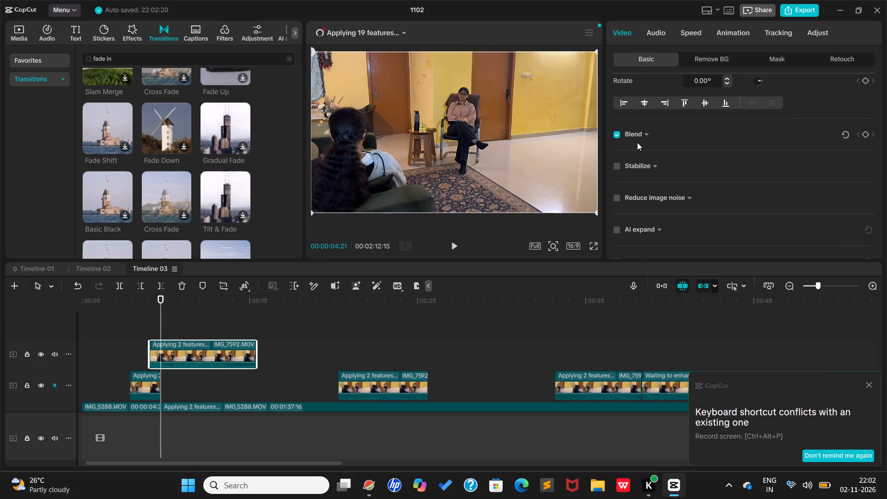
{"action": "left_click", "coordinate": [641, 132]}
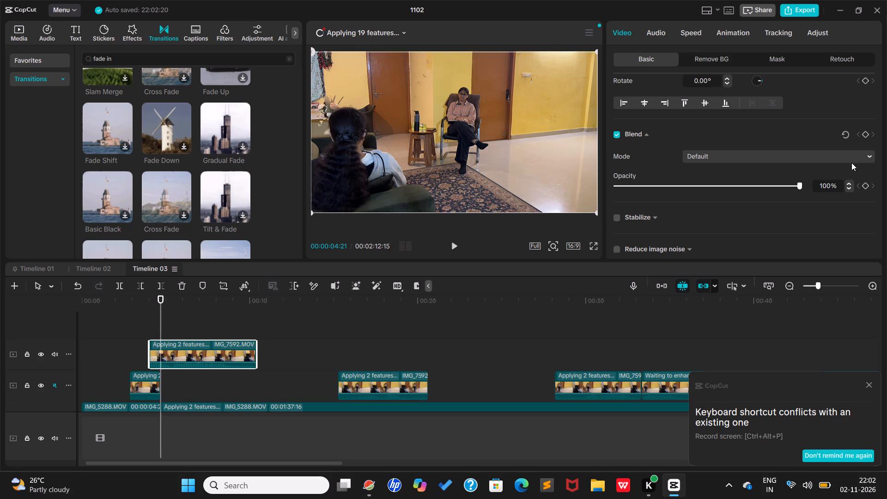
{"action": "left_click", "coordinate": [867, 185]}
{"action": "left_click_drag", "start_coordinate": [159, 298], "coordinate": [155, 299]}
{"action": "left_click_drag", "start_coordinate": [155, 299], "coordinate": [149, 300]}
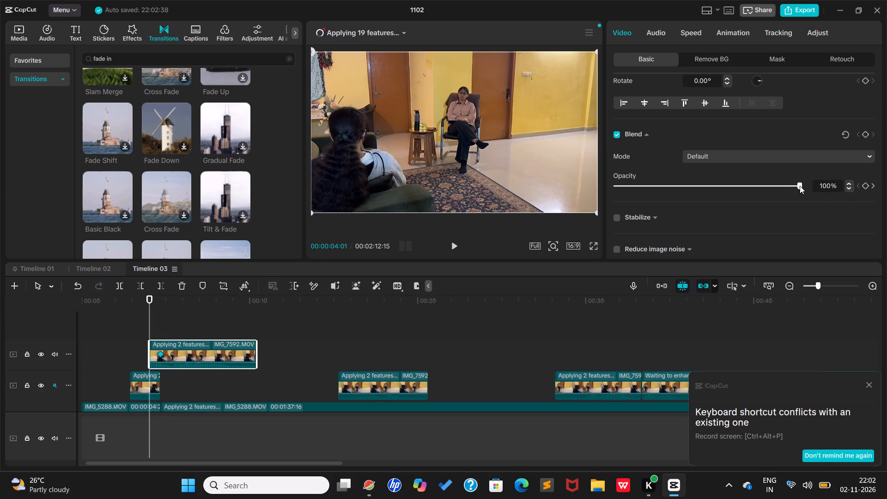
{"action": "left_click_drag", "start_coordinate": [800, 186], "coordinate": [528, 197]}
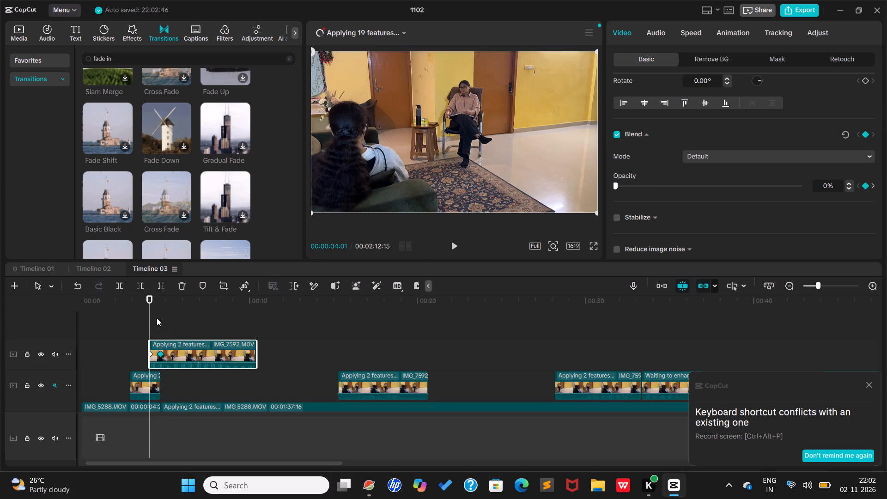
Play the overlapping IMG_7592 clips from about 3 seconds to check the opacity fade.
{"action": "left_click_drag", "start_coordinate": [153, 296], "coordinate": [135, 298]}
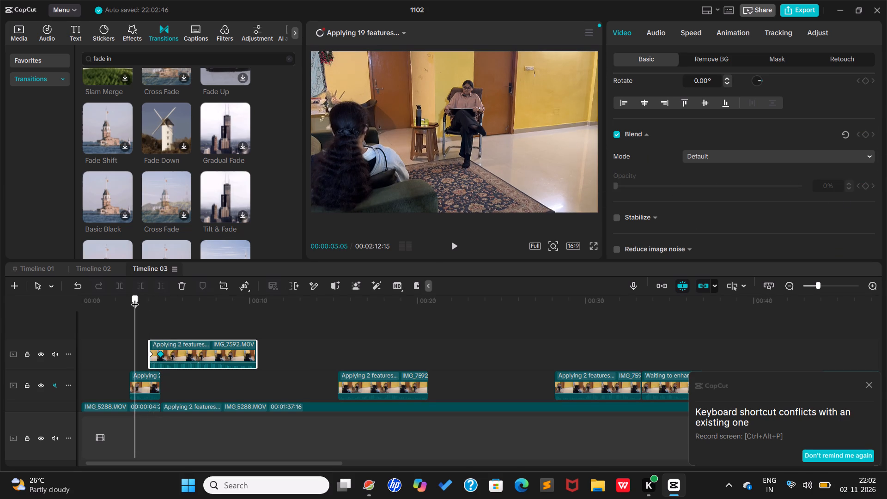
{"action": "left_click_drag", "start_coordinate": [135, 298], "coordinate": [135, 299]}
{"action": "left_click", "coordinate": [174, 324]}
{"action": "left_click_drag", "start_coordinate": [174, 324], "coordinate": [133, 316]}
{"action": "key", "text": "space"}
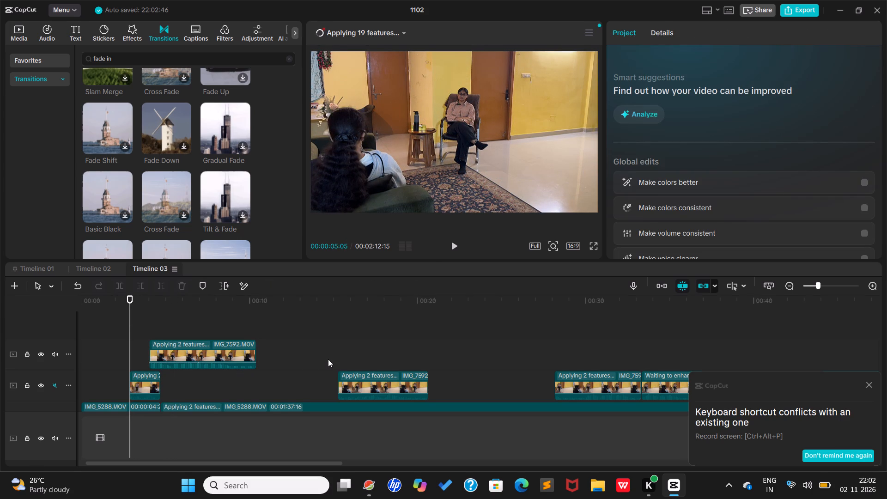
Replay the opening from about 3 seconds and scrub between 00:00:04:01 and 00:00:04:21 to check the overlay clip's fade.
{"action": "scroll", "coordinate": [328, 359], "scroll_direction": "down", "scroll_amount": 3}
{"action": "scroll", "coordinate": [328, 359], "scroll_direction": "up", "scroll_amount": 3}
{"action": "scroll", "coordinate": [328, 359], "scroll_direction": "down", "scroll_amount": 3}
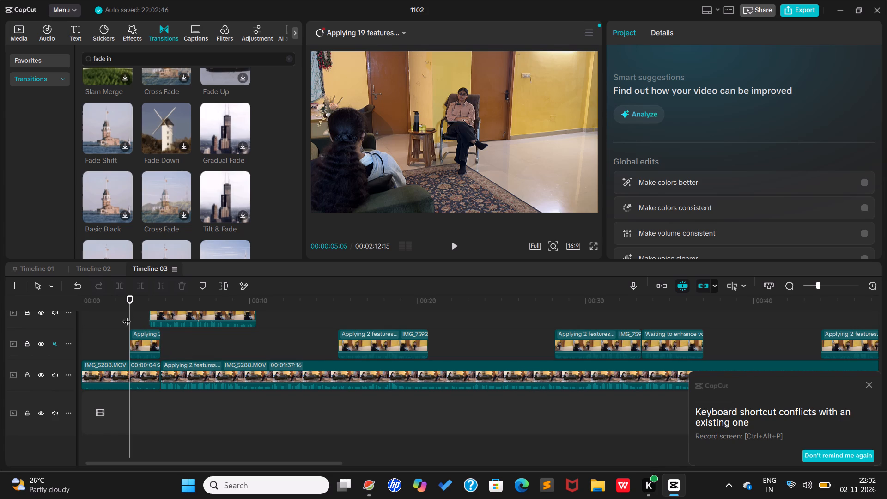
{"action": "left_click_drag", "start_coordinate": [131, 319], "coordinate": [115, 324]}
{"action": "key", "text": "space"}
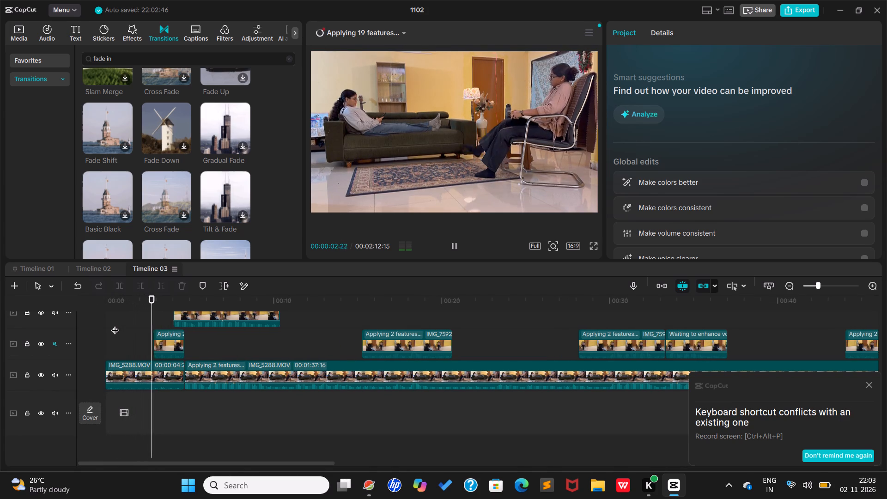
{"action": "key", "text": "space"}
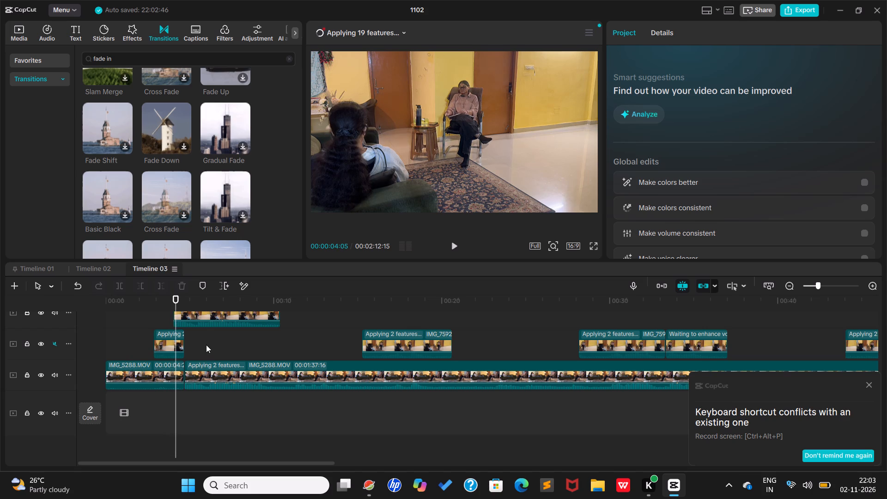
{"action": "left_click_drag", "start_coordinate": [176, 304], "coordinate": [179, 304]}
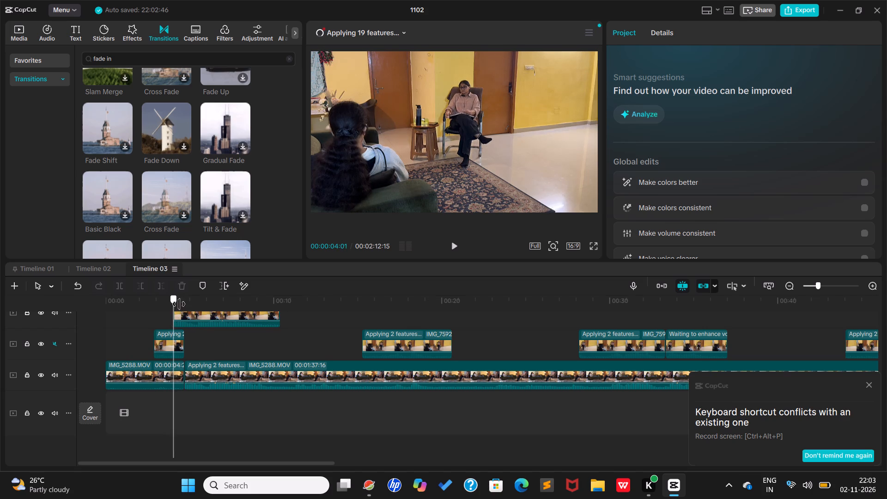
{"action": "left_click_drag", "start_coordinate": [179, 304], "coordinate": [185, 304]}
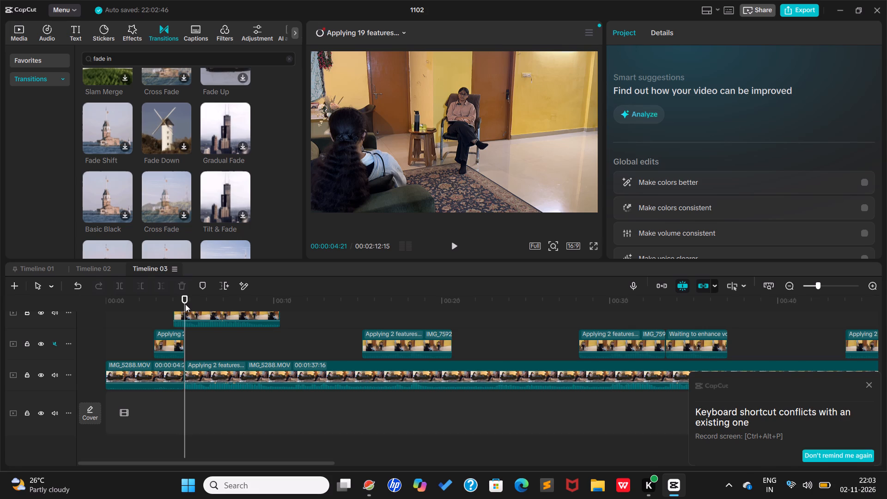
Mute the top overlay track that holds the raised IMG_7592 clip.
{"action": "left_click", "coordinate": [55, 315]}
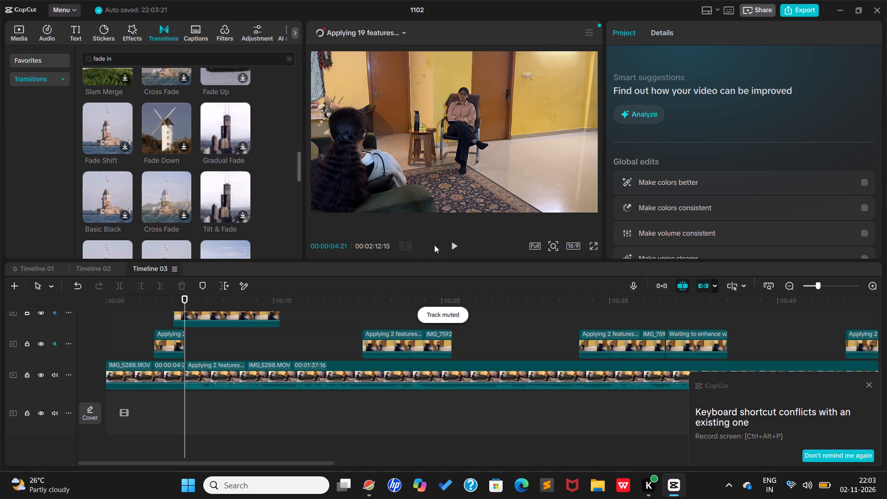
Play Timeline 03 from about 2 seconds to 33 seconds to review the overlay cuts, rechecking the one near 15 seconds.
{"action": "left_click", "coordinate": [444, 248]}
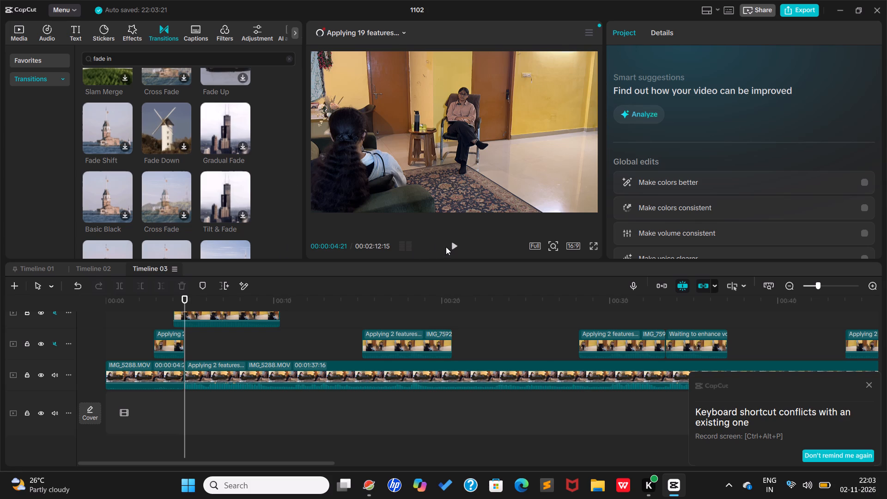
{"action": "left_click", "coordinate": [448, 246]}
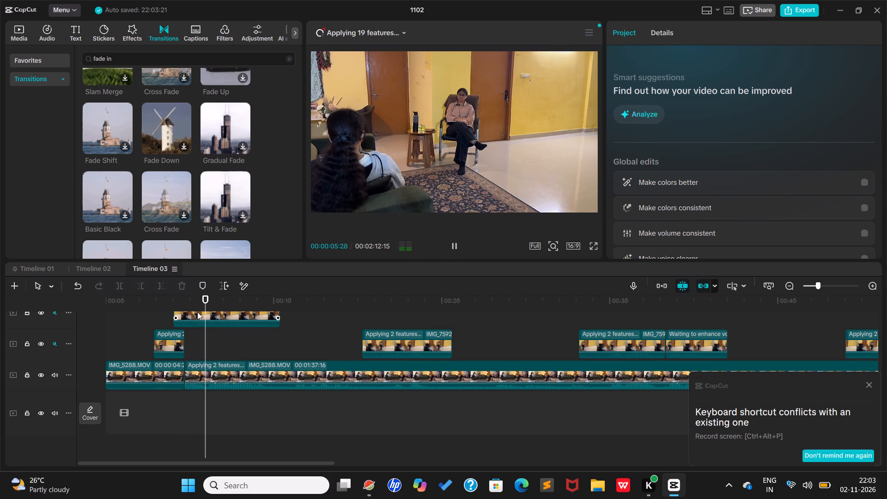
{"action": "left_click_drag", "start_coordinate": [195, 304], "coordinate": [138, 307]}
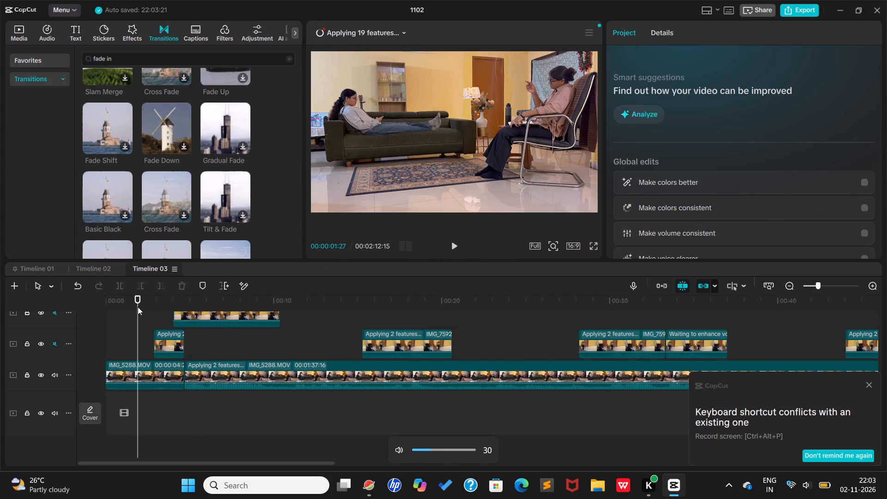
{"action": "key", "text": "space"}
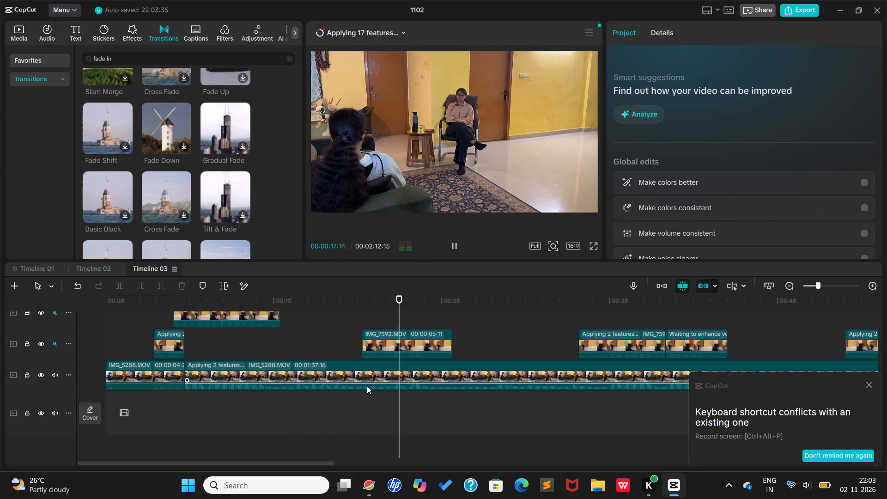
{"action": "left_click_drag", "start_coordinate": [398, 301], "coordinate": [357, 297]}
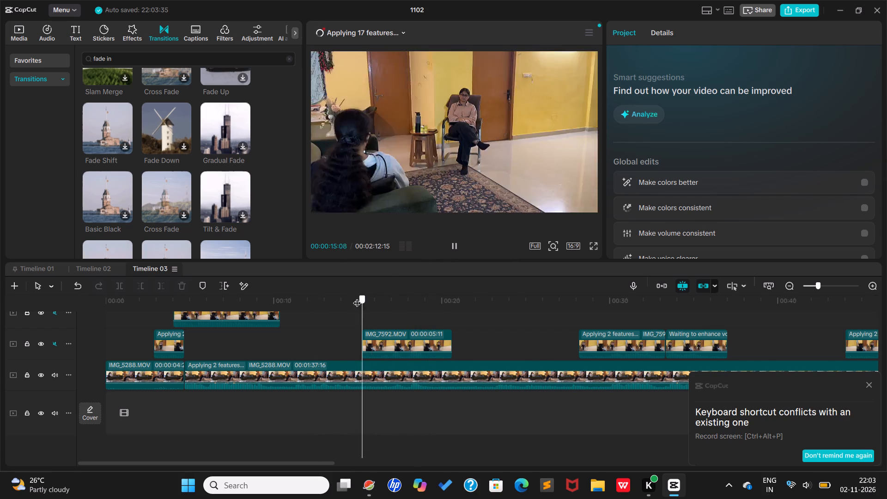
{"action": "left_click_drag", "start_coordinate": [357, 297], "coordinate": [339, 302]}
{"action": "key", "text": "space"}
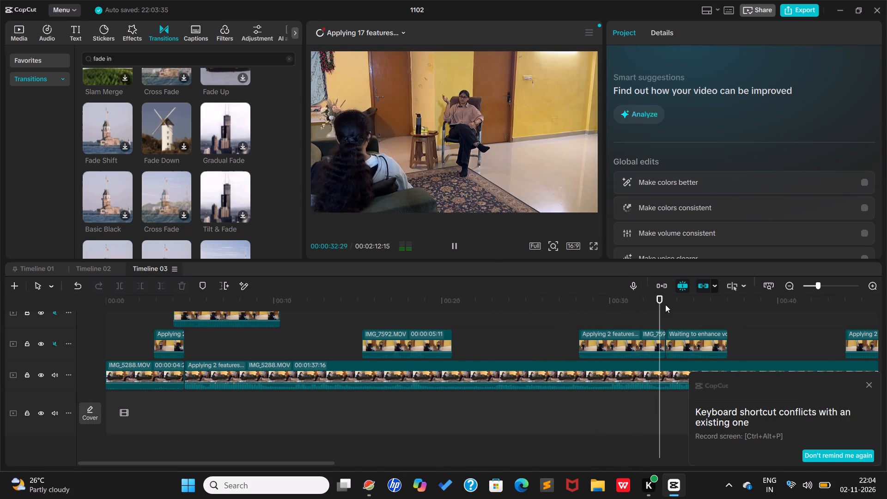
Review the later overlay cuts between about 39 seconds and 1:23, dismissing the keyboard shortcut conflict notice.
{"action": "left_click_drag", "start_coordinate": [674, 301], "coordinate": [769, 302]}
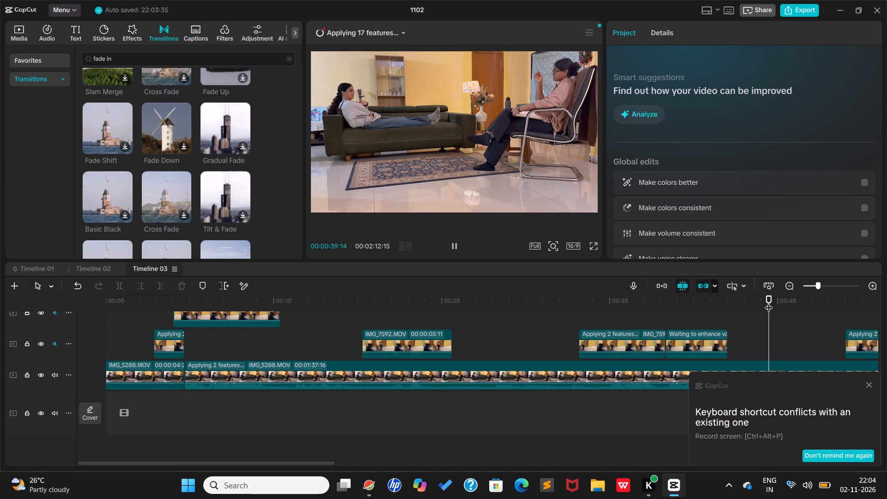
{"action": "key", "text": "space"}
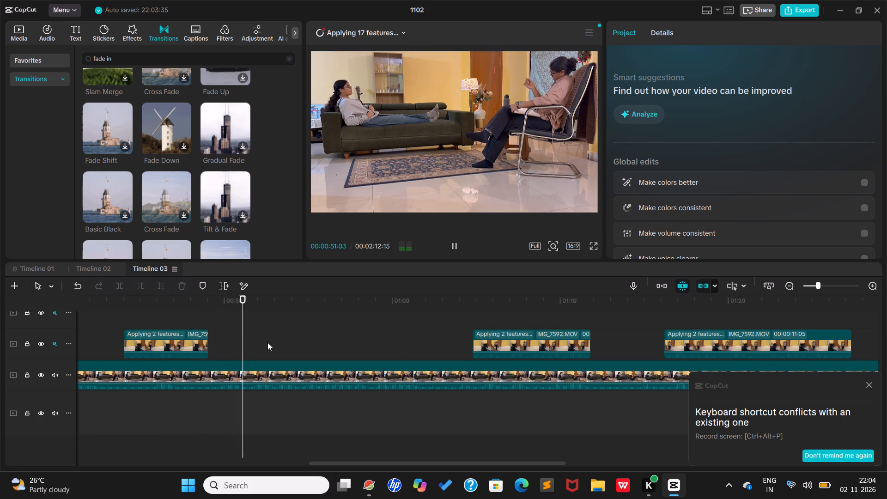
{"action": "left_click", "coordinate": [339, 301]}
{"action": "left_click", "coordinate": [426, 300]}
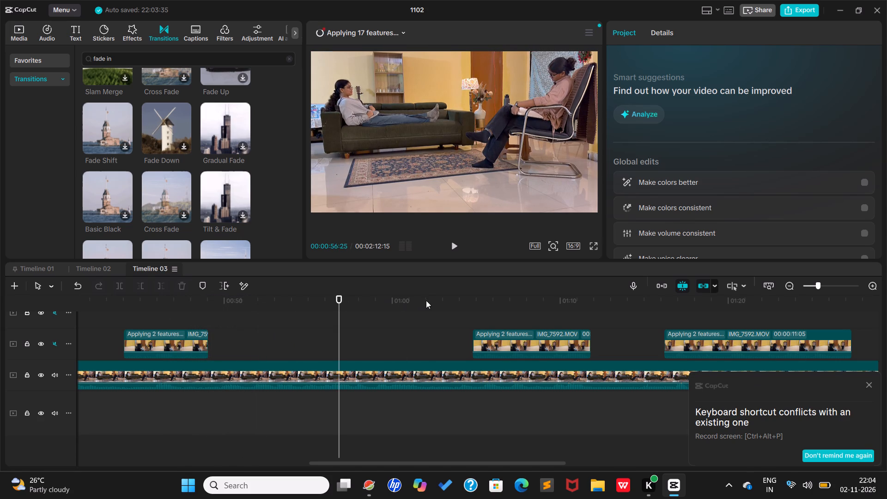
{"action": "left_click", "coordinate": [455, 302]}
{"action": "key", "text": "space"}
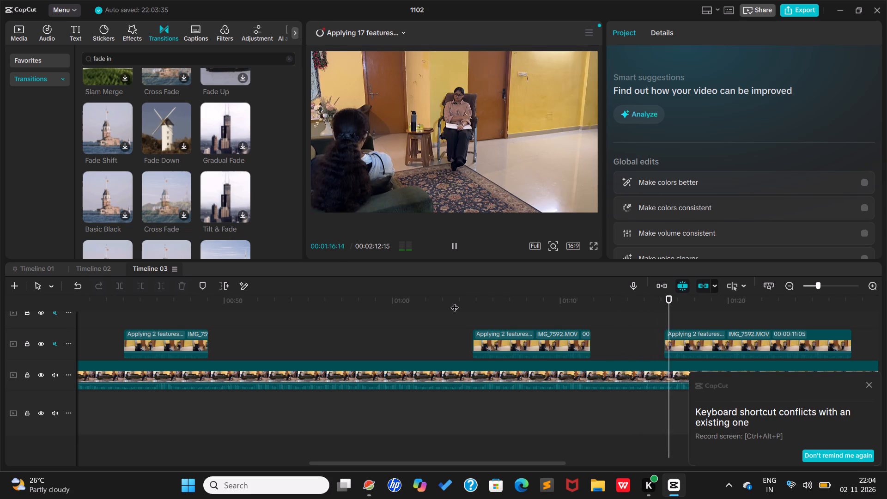
{"action": "left_click", "coordinate": [868, 383]}
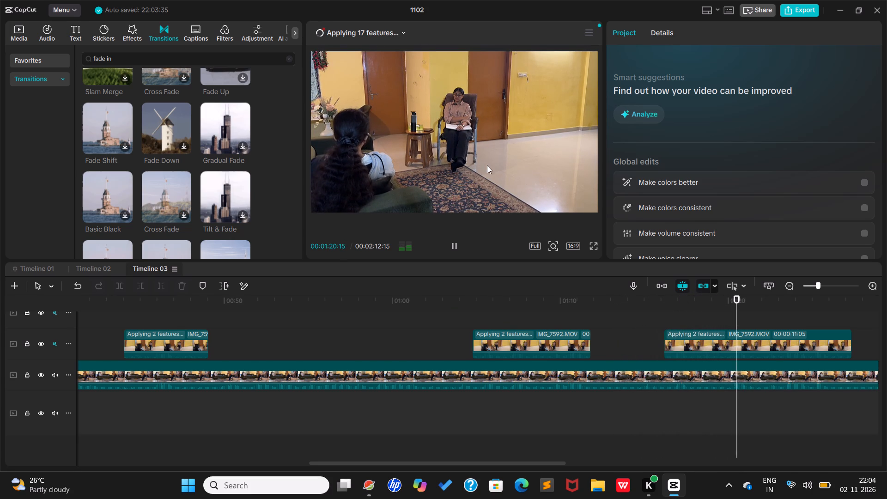
{"action": "left_click", "coordinate": [483, 161]}
{"action": "left_click", "coordinate": [455, 244]}
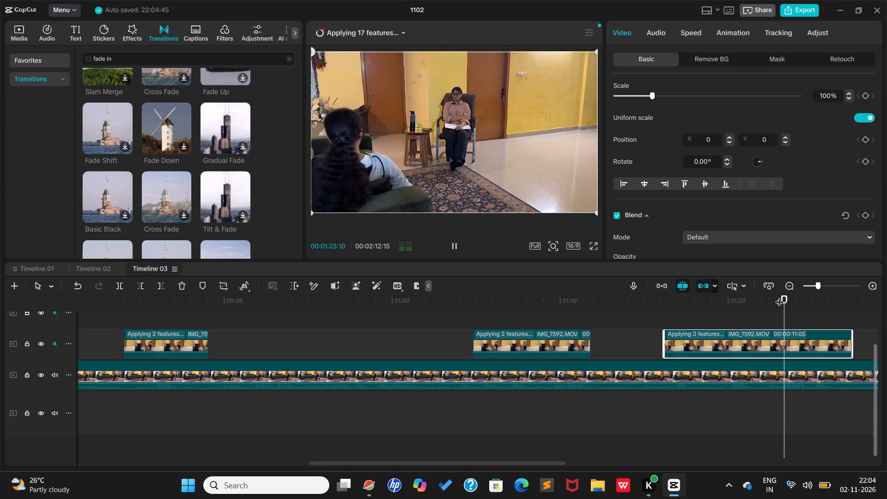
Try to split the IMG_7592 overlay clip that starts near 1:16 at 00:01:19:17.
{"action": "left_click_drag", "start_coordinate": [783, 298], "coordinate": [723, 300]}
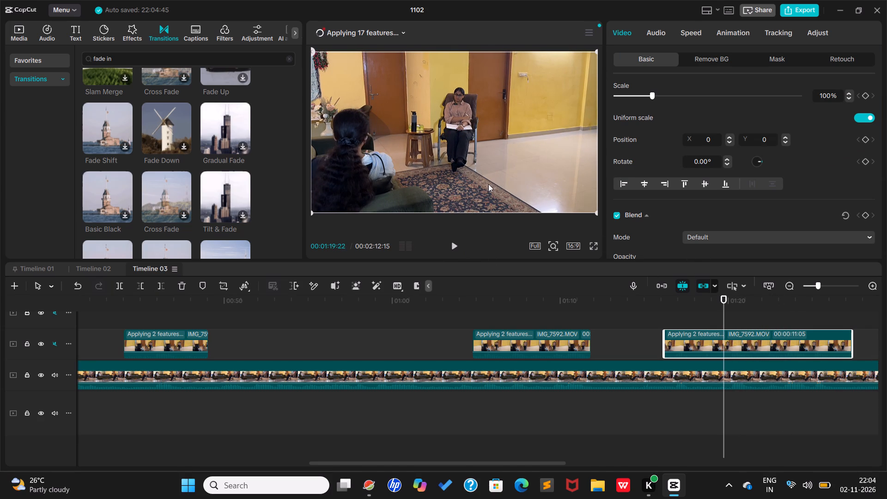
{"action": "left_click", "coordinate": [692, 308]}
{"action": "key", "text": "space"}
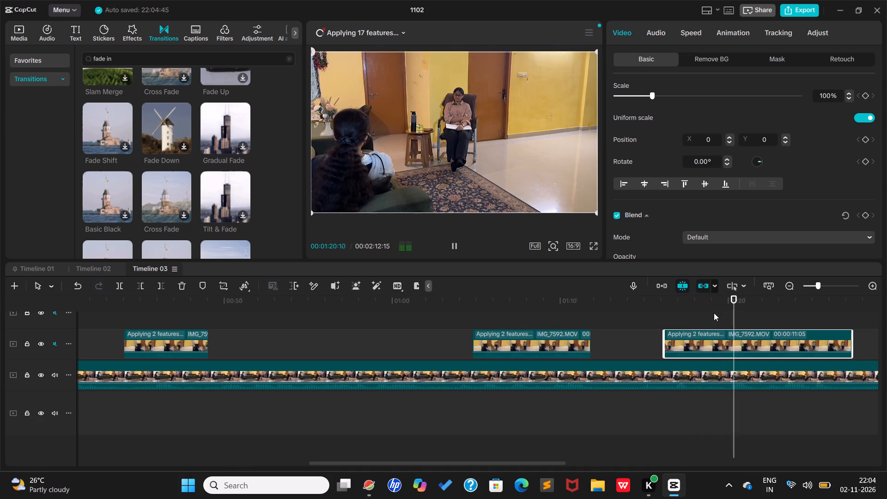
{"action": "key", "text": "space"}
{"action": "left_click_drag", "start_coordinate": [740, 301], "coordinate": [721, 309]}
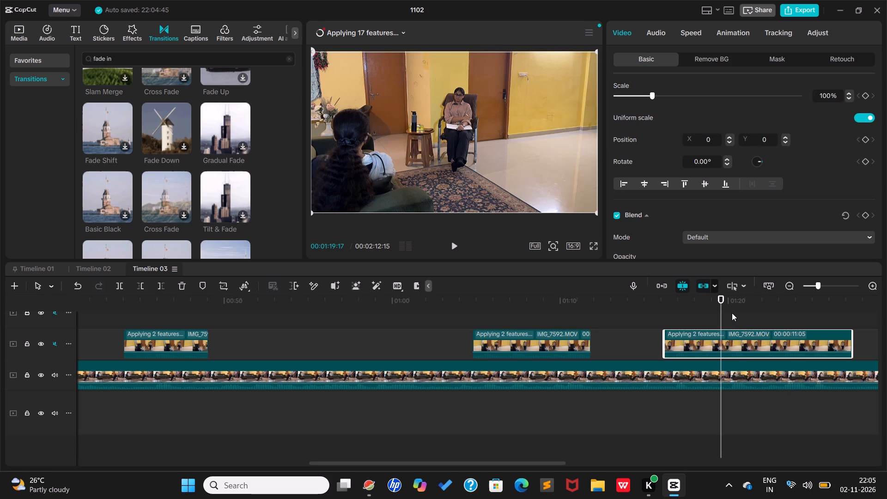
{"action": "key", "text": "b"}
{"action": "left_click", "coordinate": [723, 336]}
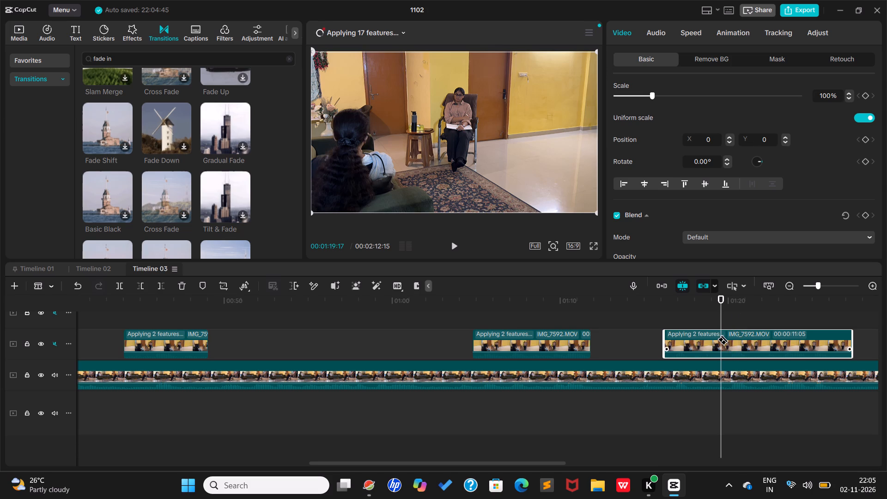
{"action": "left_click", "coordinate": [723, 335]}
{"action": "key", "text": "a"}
Split the IMG_7592 overlay clip that starts near 1:16 at 00:01:19:05.
{"action": "left_click", "coordinate": [754, 346]}
{"action": "left_click_drag", "start_coordinate": [699, 304], "coordinate": [698, 304]}
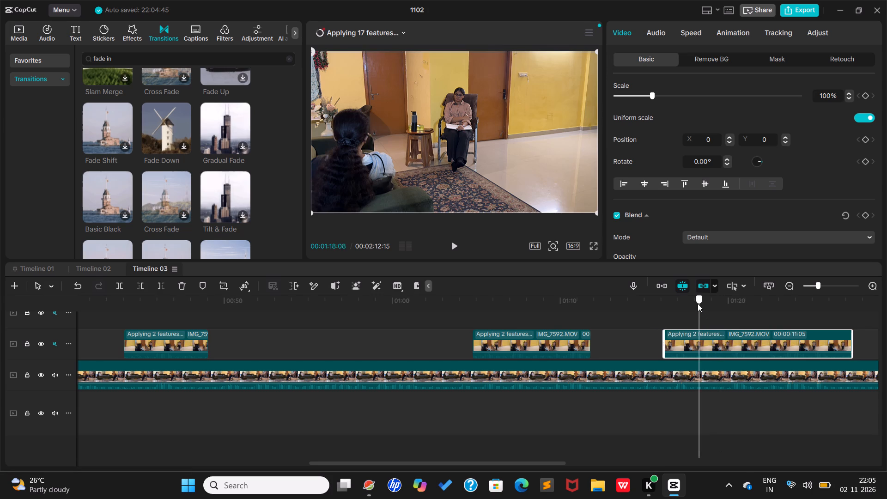
{"action": "left_click_drag", "start_coordinate": [698, 304], "coordinate": [692, 304]}
{"action": "left_click_drag", "start_coordinate": [692, 304], "coordinate": [725, 298]}
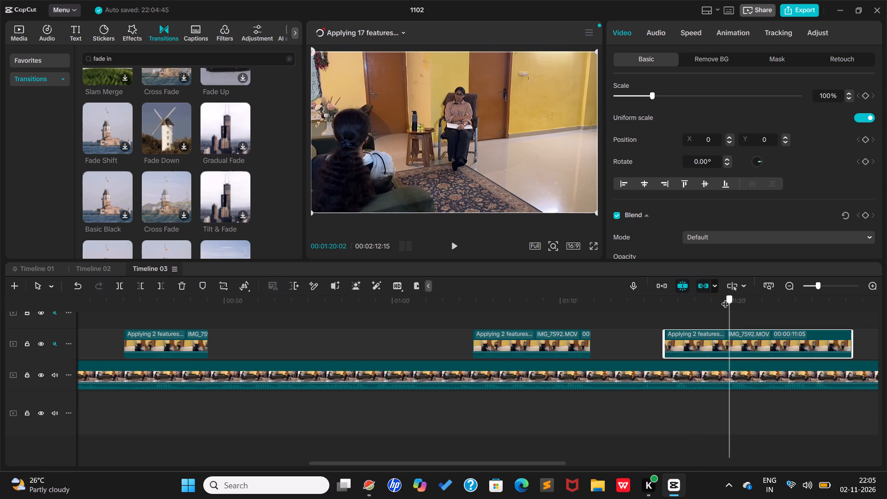
{"action": "left_click_drag", "start_coordinate": [725, 298], "coordinate": [714, 292]}
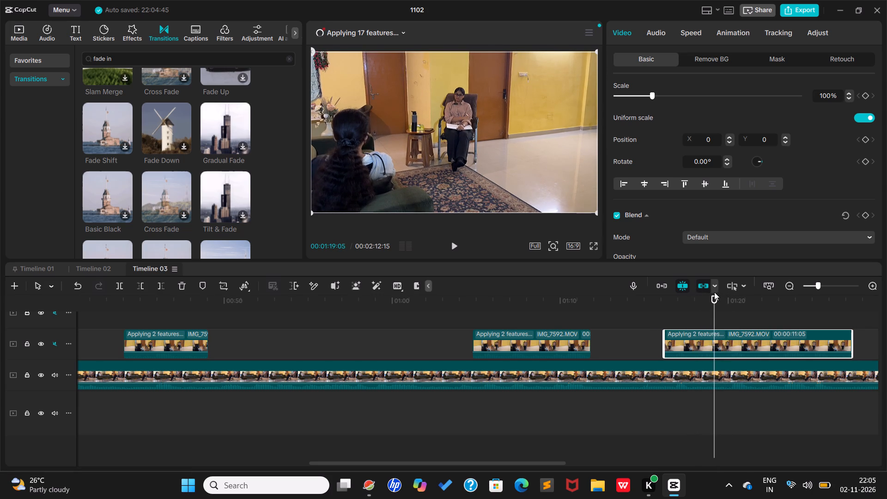
{"action": "key", "text": "b"}
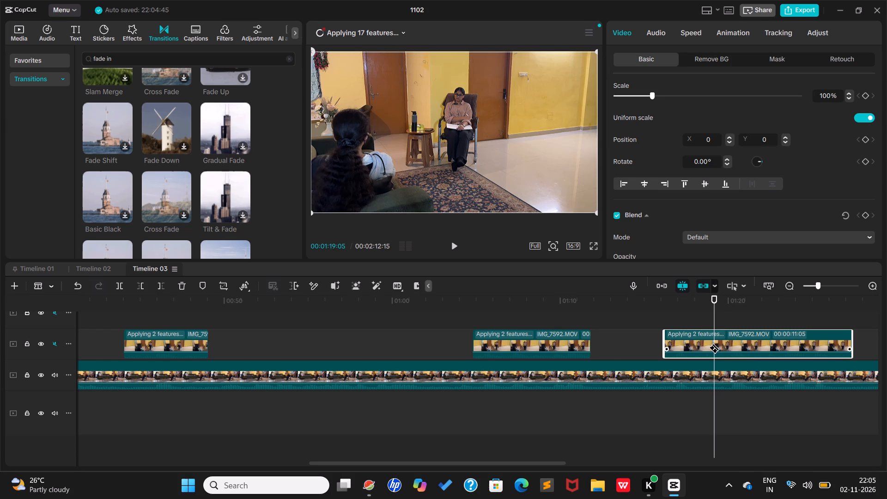
{"action": "left_click", "coordinate": [714, 342]}
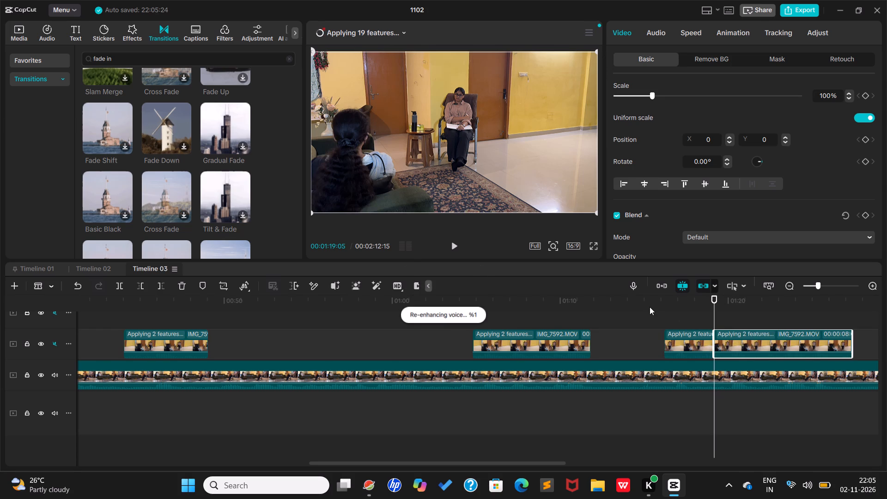
{"action": "key", "text": "a"}
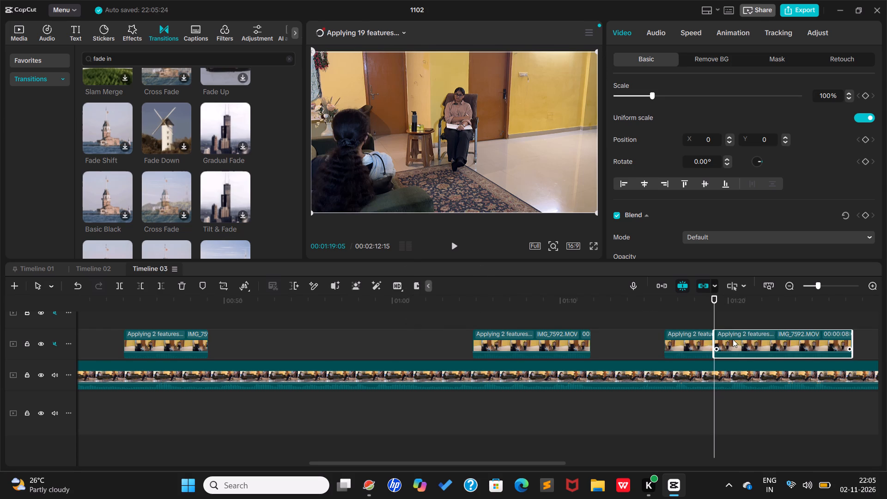
Cancel a waiting Enhance voice task for an IMG_7592 clip in the list of features being applied, and stop its generation.
{"action": "left_click", "coordinate": [372, 38]}
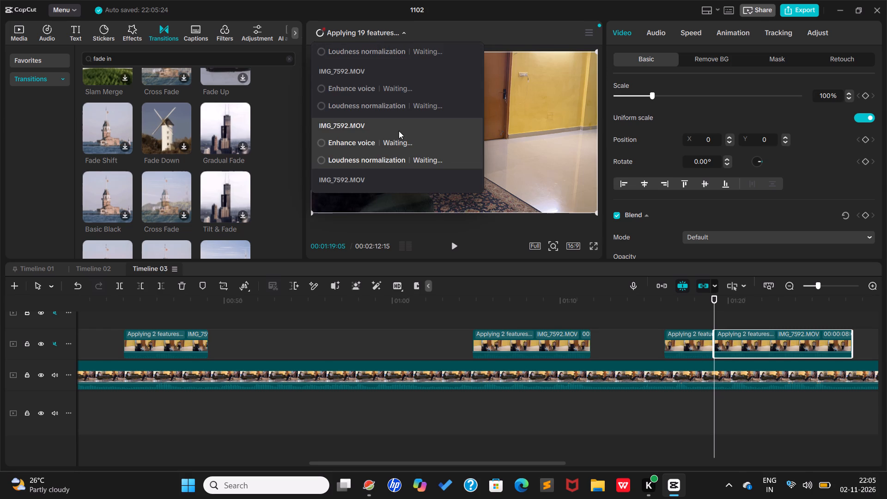
{"action": "scroll", "coordinate": [399, 131], "scroll_direction": "down", "scroll_amount": 11}
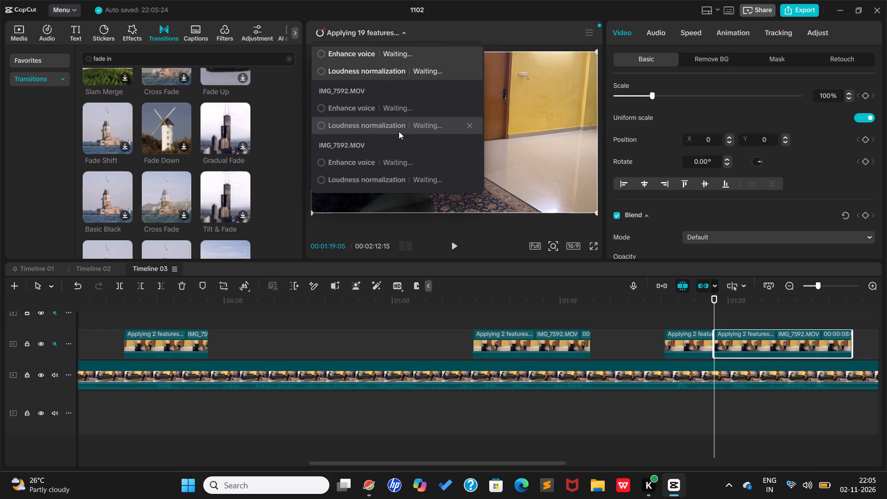
{"action": "scroll", "coordinate": [399, 131], "scroll_direction": "up", "scroll_amount": 5}
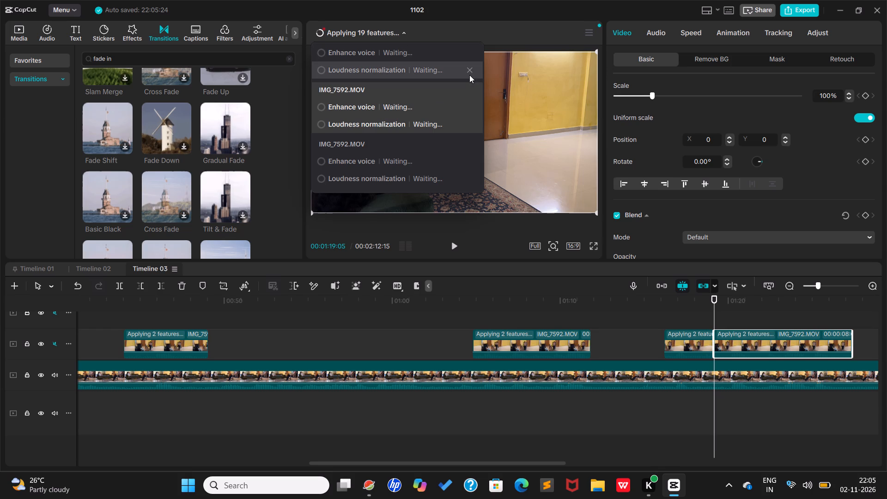
{"action": "left_click", "coordinate": [469, 55]}
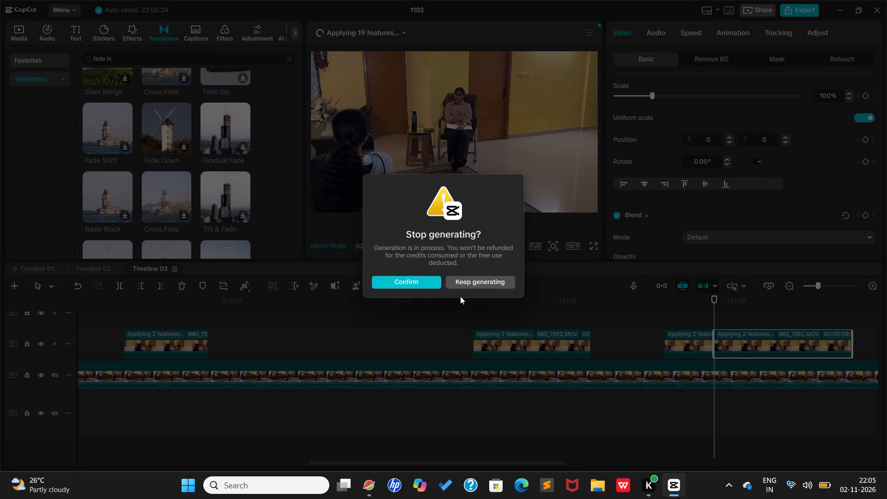
{"action": "left_click", "coordinate": [428, 281]}
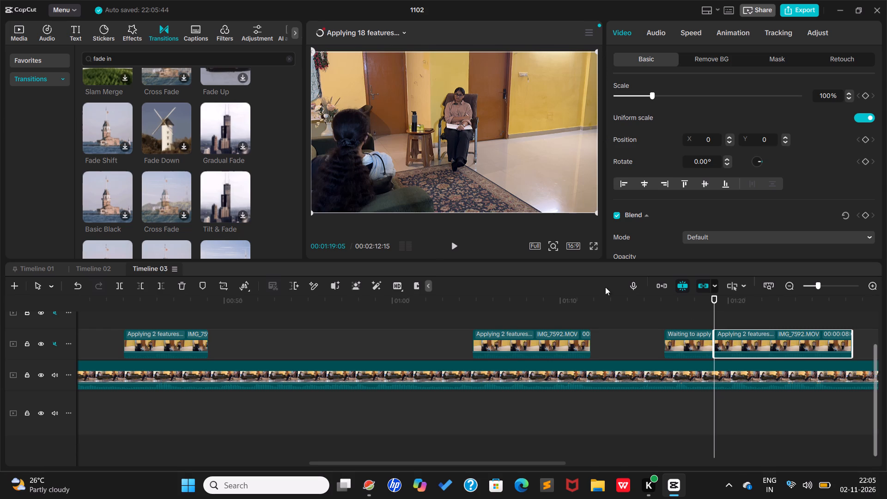
Cancel two more waiting Enhance voice tasks for IMG_7592 clips in the list of features being applied, stopping their generation.
{"action": "left_click", "coordinate": [391, 29]}
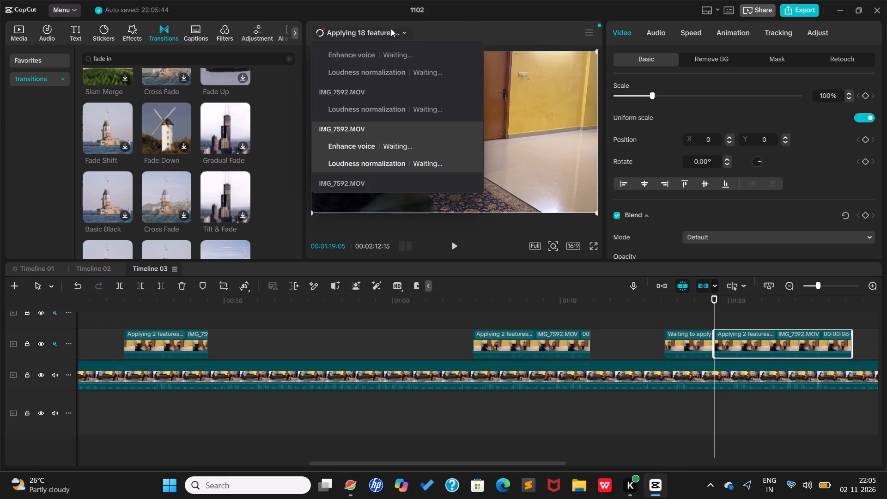
{"action": "left_click", "coordinate": [471, 55]}
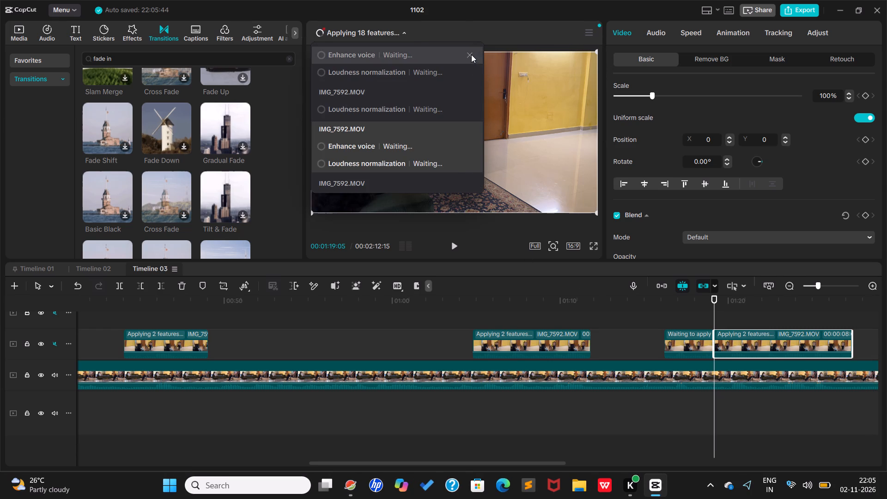
{"action": "left_click", "coordinate": [431, 280]}
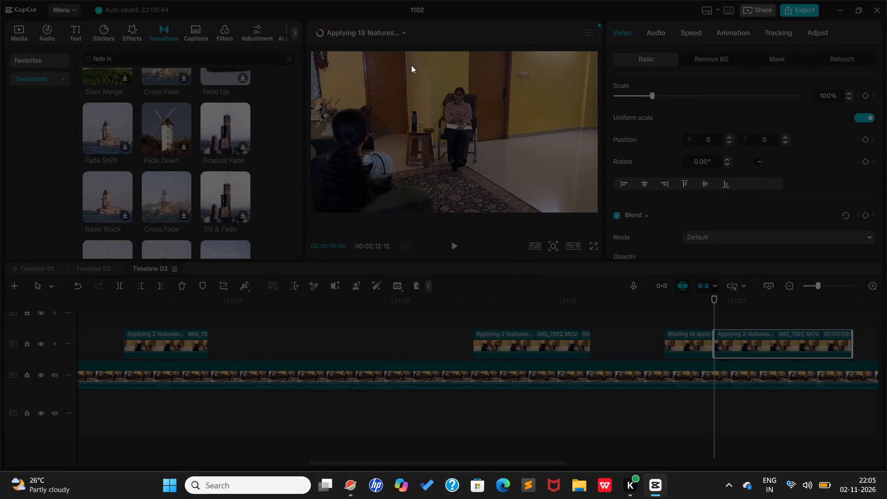
{"action": "left_click", "coordinate": [362, 41]}
{"action": "left_click", "coordinate": [365, 40]}
{"action": "left_click", "coordinate": [370, 33]}
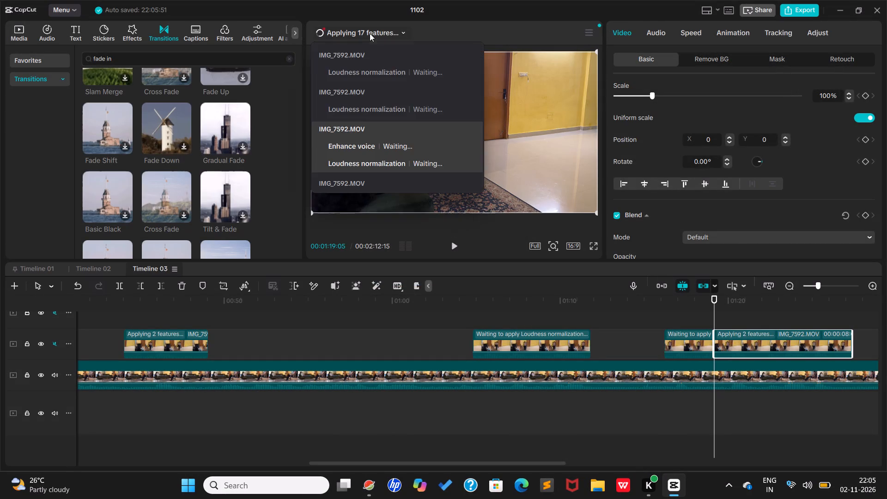
{"action": "scroll", "coordinate": [395, 83], "scroll_direction": "down", "scroll_amount": 19}
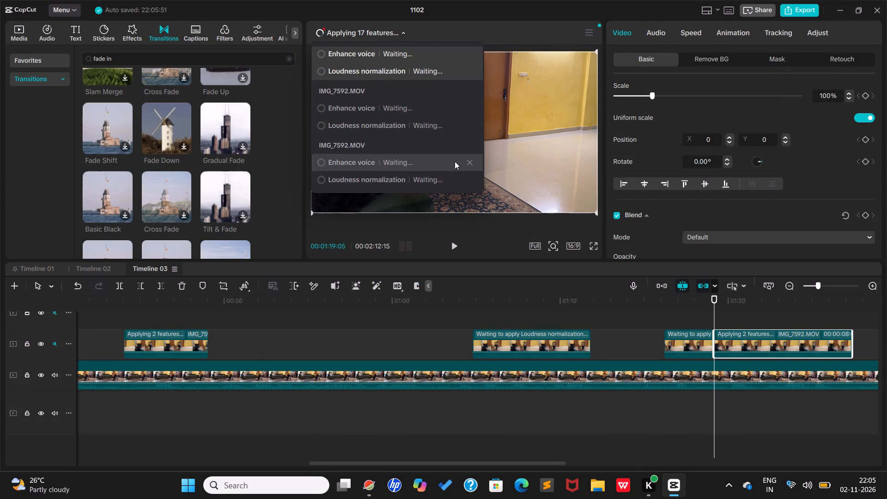
{"action": "left_click", "coordinate": [469, 160]}
{"action": "left_click", "coordinate": [414, 284]}
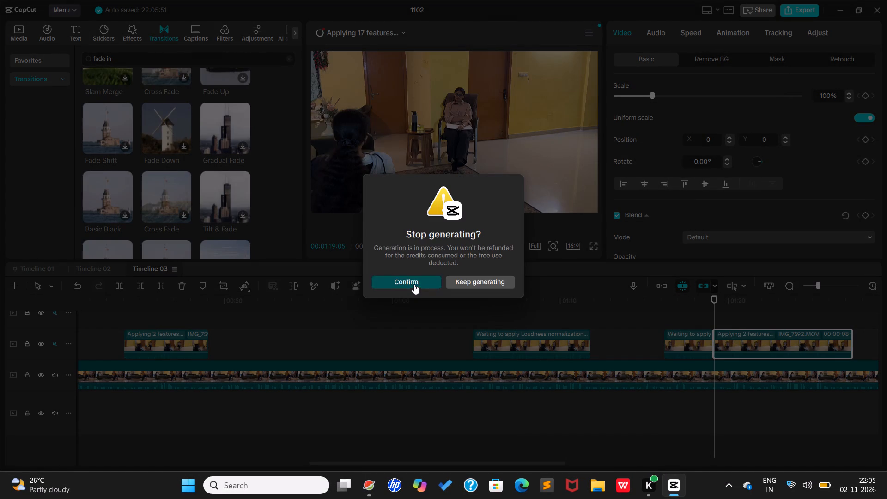
Reframe the IMG_7592 overlay clip starting at 00:01:19:05 as a close-up of the seated woman, with 255% scale and position X -158, Y -905.
{"action": "left_click_drag", "start_coordinate": [702, 298], "coordinate": [687, 300]}
{"action": "key", "text": "space"}
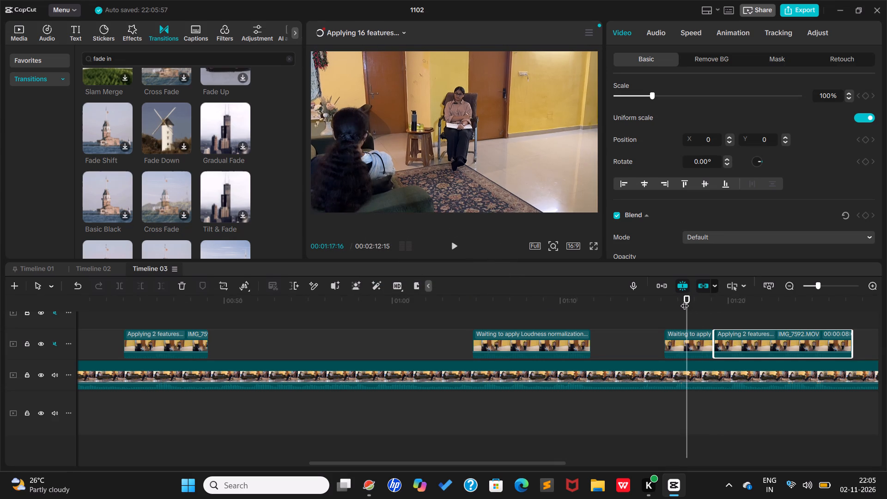
{"action": "key", "text": "space"}
{"action": "key", "text": "space"}
{"action": "key", "text": "space"}
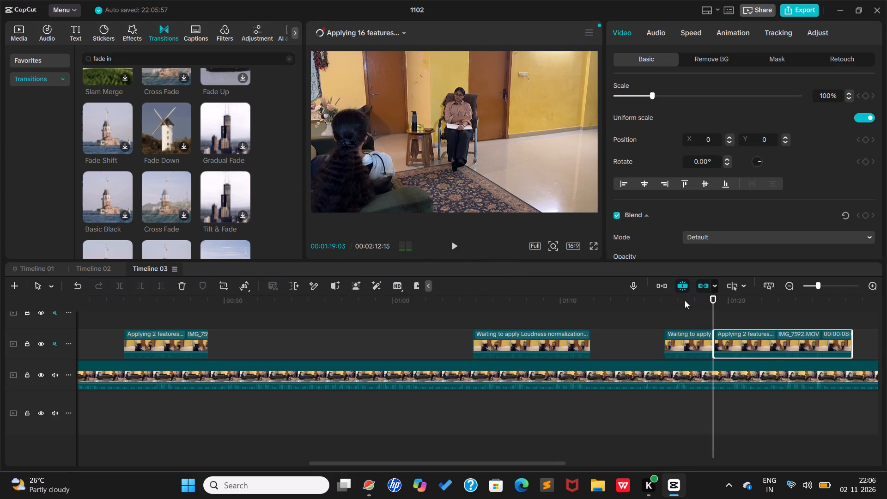
{"action": "key", "text": "space"}
{"action": "key", "text": "space"}
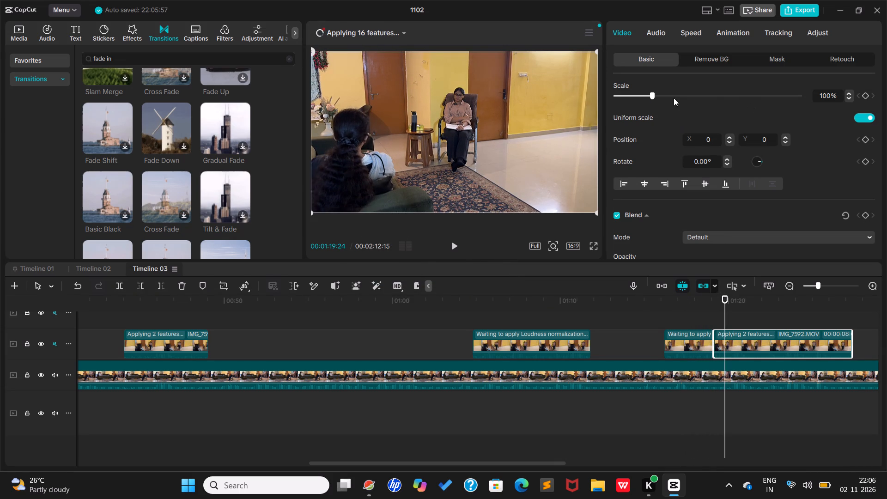
{"action": "left_click_drag", "start_coordinate": [650, 96], "coordinate": [707, 98]}
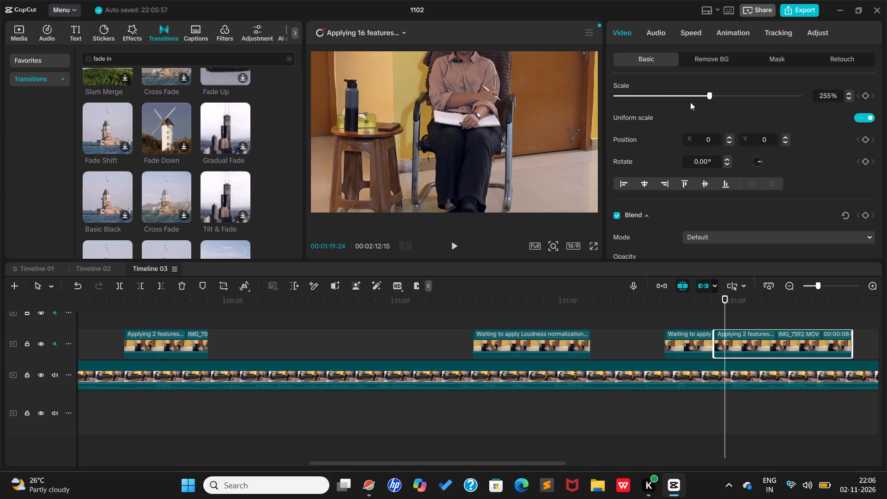
{"action": "left_click_drag", "start_coordinate": [513, 136], "coordinate": [493, 215]}
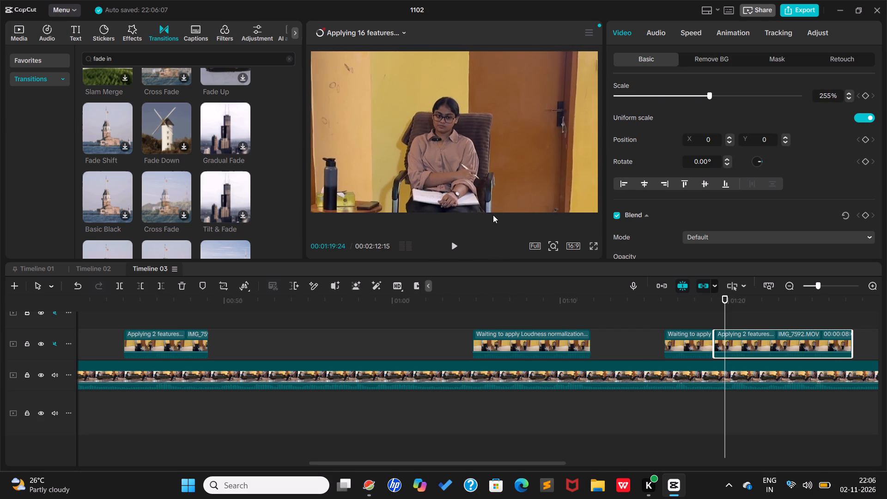
{"action": "left_click_drag", "start_coordinate": [493, 215], "coordinate": [493, 215]}
{"action": "left_click_drag", "start_coordinate": [550, 170], "coordinate": [554, 157]}
{"action": "left_click_drag", "start_coordinate": [527, 159], "coordinate": [531, 162]}
Review the reframed close-up cut and the remaining cuts from about 1:15 to 1:45.
{"action": "left_click_drag", "start_coordinate": [726, 307], "coordinate": [696, 304]}
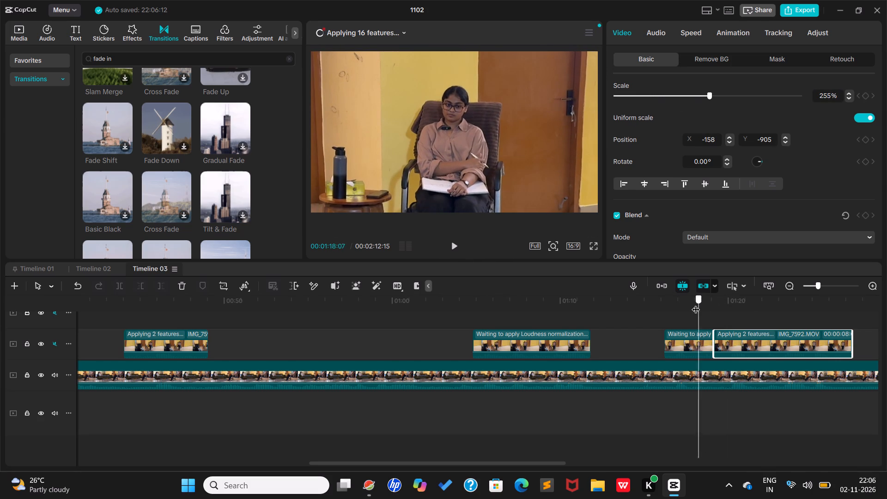
{"action": "left_click_drag", "start_coordinate": [696, 304], "coordinate": [686, 304]}
{"action": "left_click", "coordinate": [613, 322]}
{"action": "key", "text": "space"}
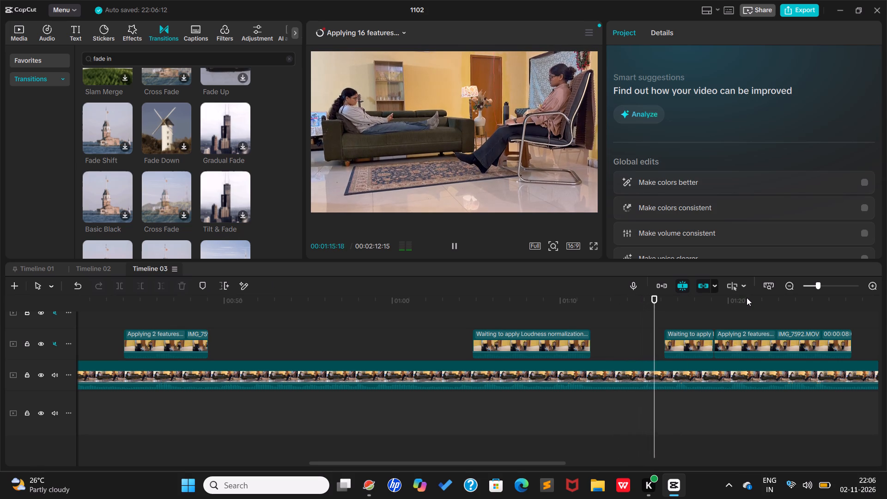
{"action": "key", "text": "space"}
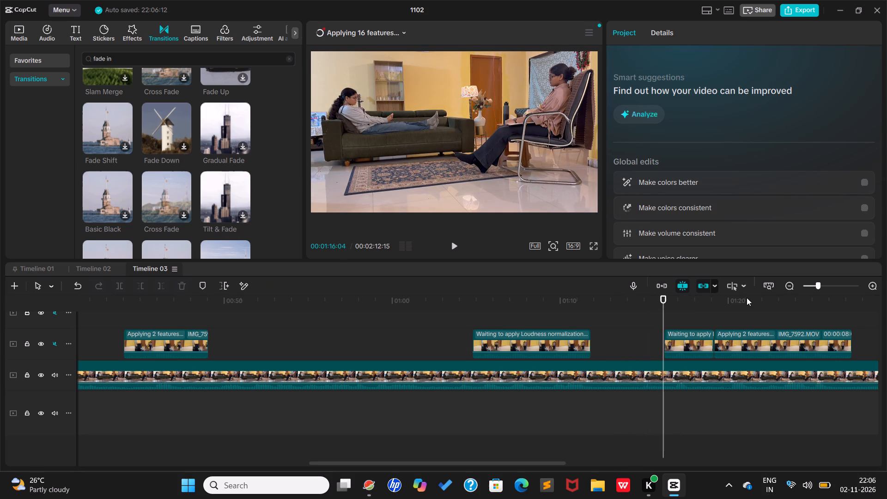
{"action": "key", "text": "space"}
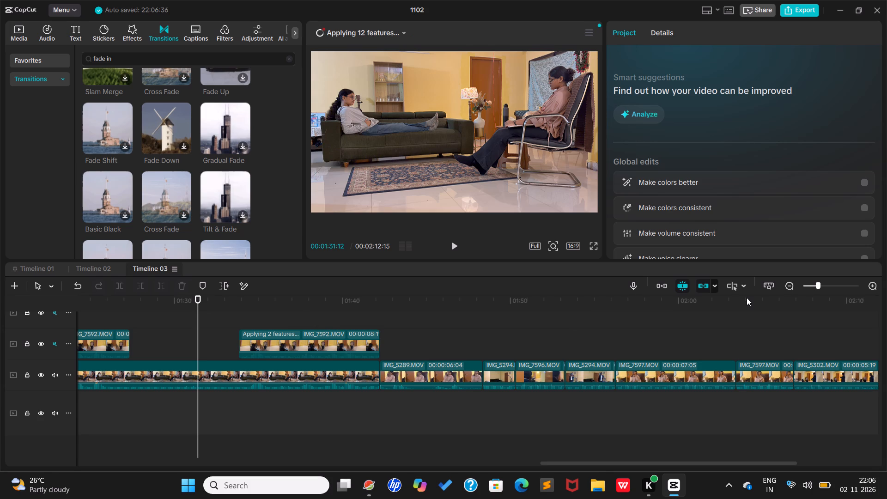
{"action": "key", "text": "space"}
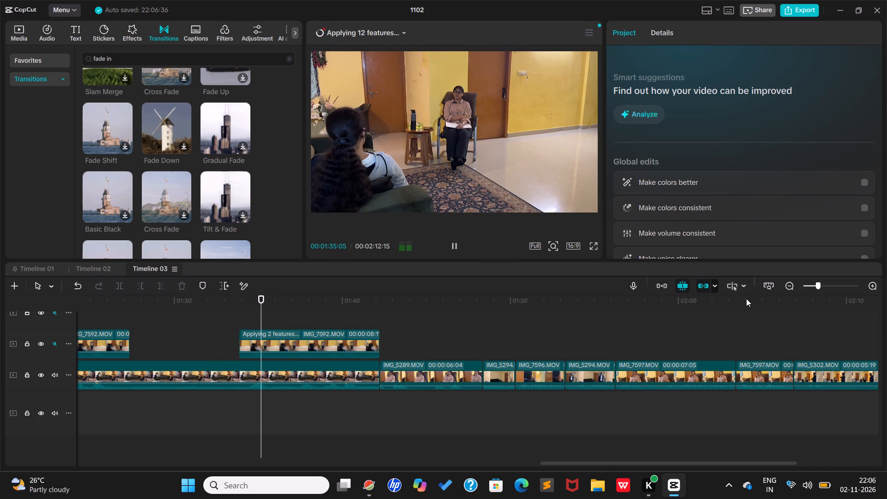
{"action": "left_click", "coordinate": [182, 307]}
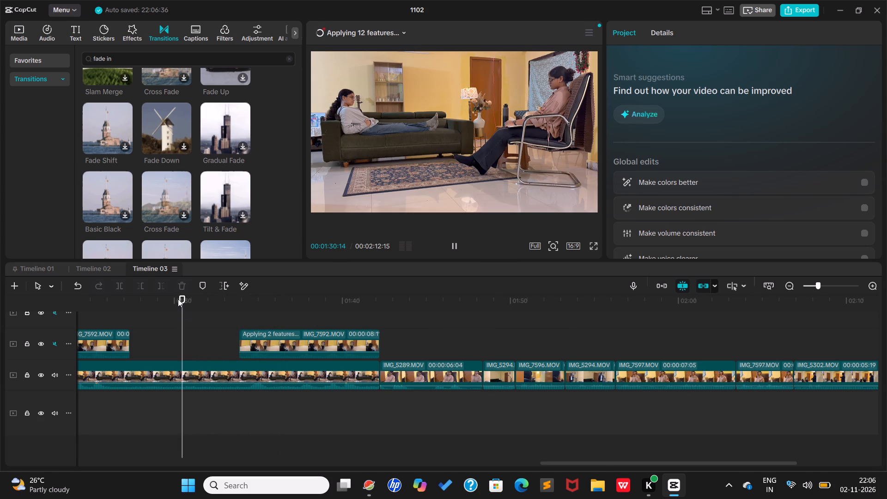
{"action": "left_click_drag", "start_coordinate": [178, 299], "coordinate": [151, 304]}
{"action": "left_click_drag", "start_coordinate": [150, 304], "coordinate": [158, 308]}
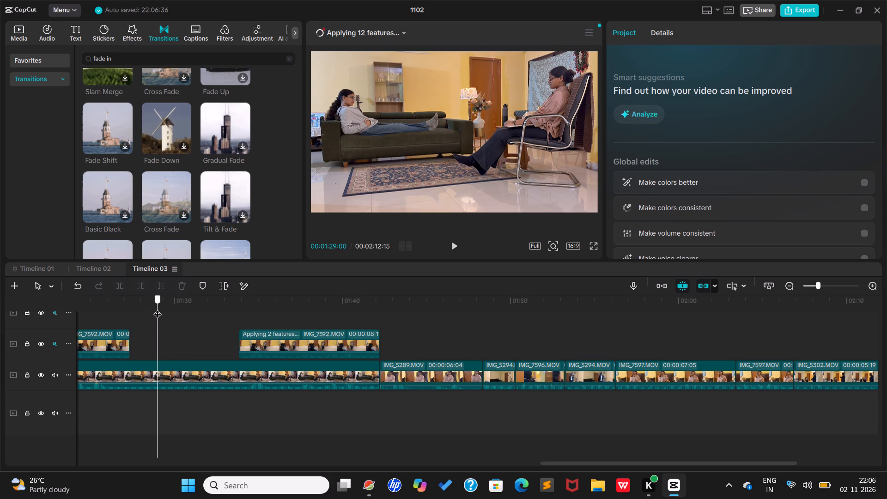
{"action": "left_click_drag", "start_coordinate": [158, 308], "coordinate": [371, 312]}
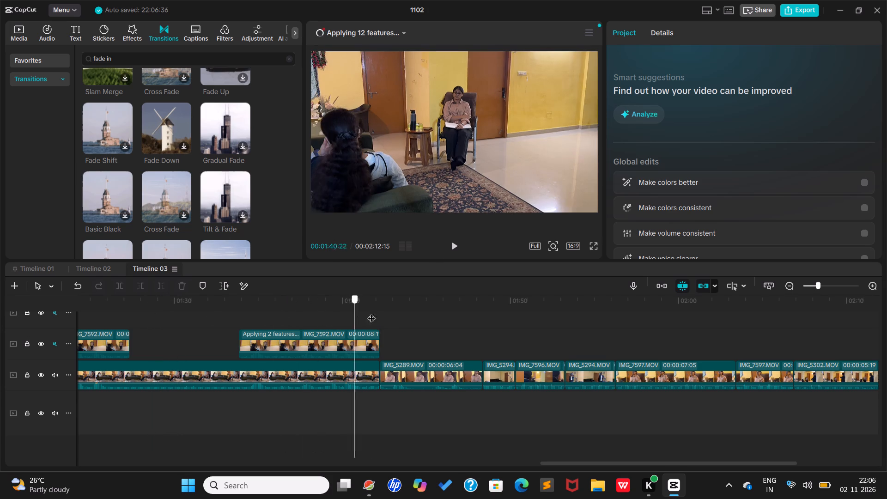
{"action": "left_click_drag", "start_coordinate": [371, 312], "coordinate": [396, 314]}
{"action": "key", "text": "space"}
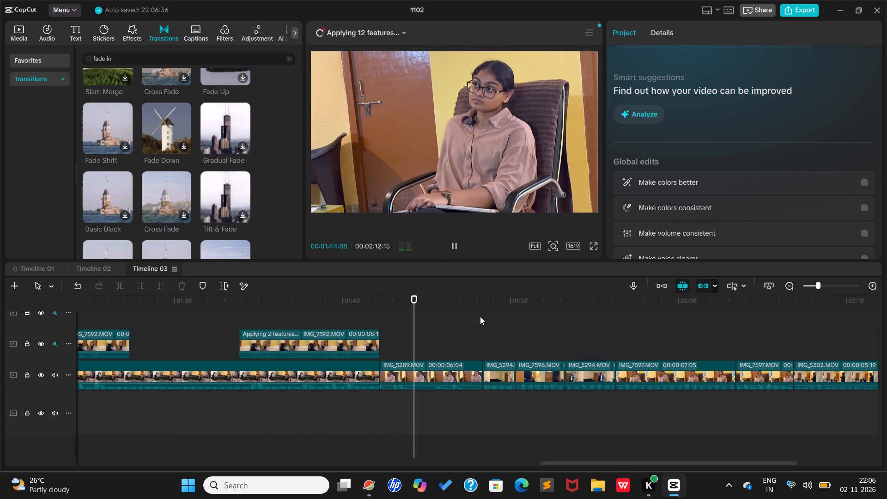
{"action": "left_click_drag", "start_coordinate": [471, 312], "coordinate": [504, 325]}
{"action": "left_click_drag", "start_coordinate": [453, 312], "coordinate": [443, 312]}
Review the overlay cuts from the start of the timeline to about 0:57.
{"action": "left_click_drag", "start_coordinate": [438, 310], "coordinate": [0, 377]}
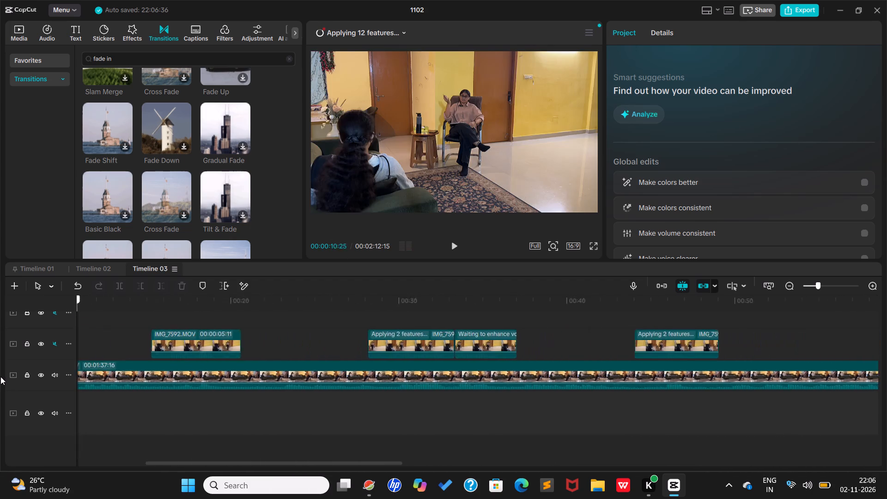
{"action": "left_click_drag", "start_coordinate": [0, 377], "coordinate": [7, 375]}
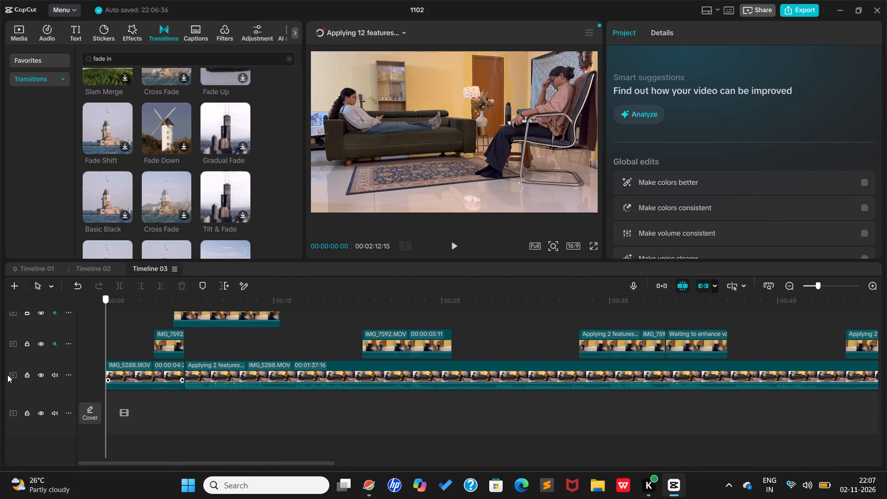
{"action": "left_click_drag", "start_coordinate": [7, 375], "coordinate": [7, 374]}
{"action": "left_click_drag", "start_coordinate": [7, 374], "coordinate": [167, 358]}
{"action": "key", "text": "space"}
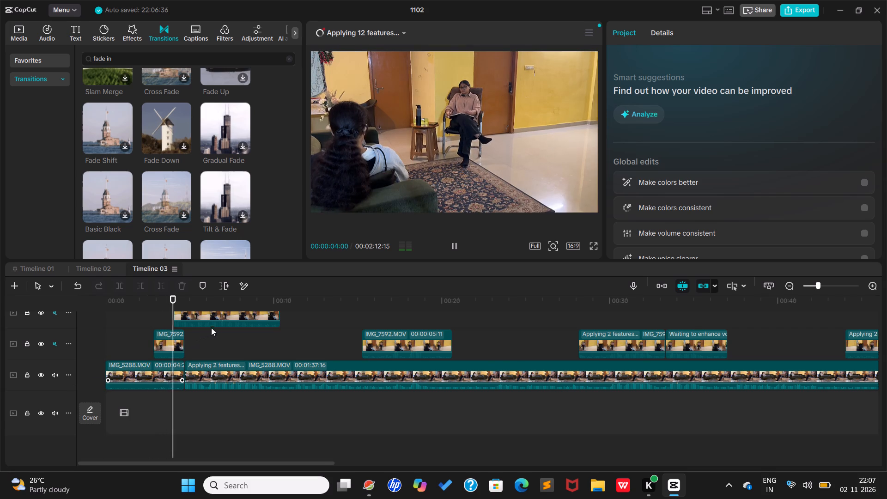
{"action": "key", "text": "space"}
{"action": "key", "text": "space"}
{"action": "left_click", "coordinate": [225, 298]}
{"action": "key", "text": "space"}
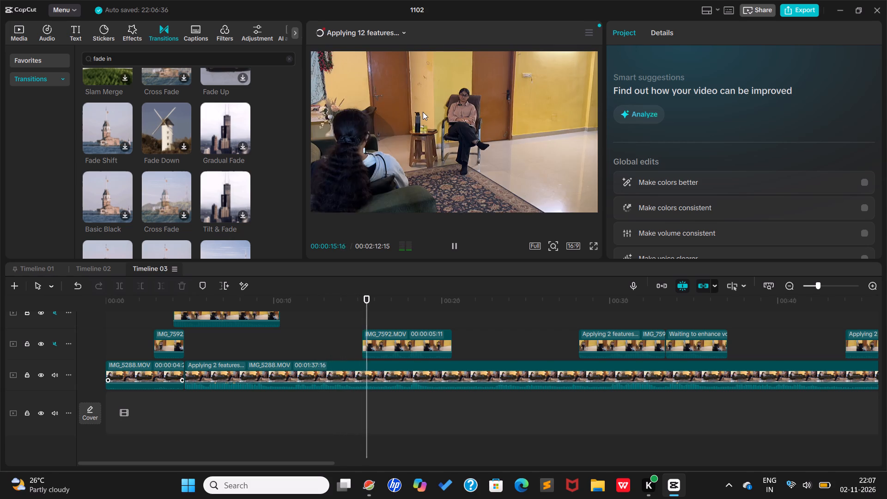
{"action": "left_click", "coordinate": [483, 303]}
{"action": "key", "text": "space"}
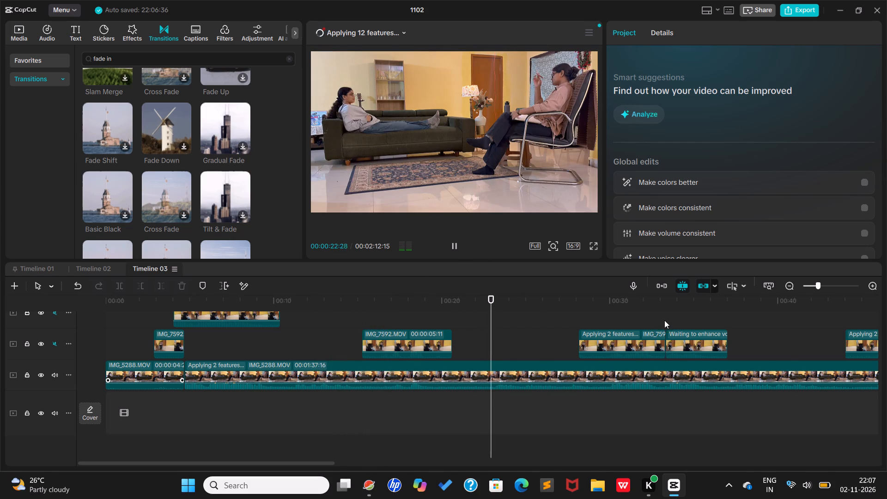
{"action": "left_click", "coordinate": [585, 297]}
{"action": "key", "text": "space"}
{"action": "left_click", "coordinate": [721, 300]}
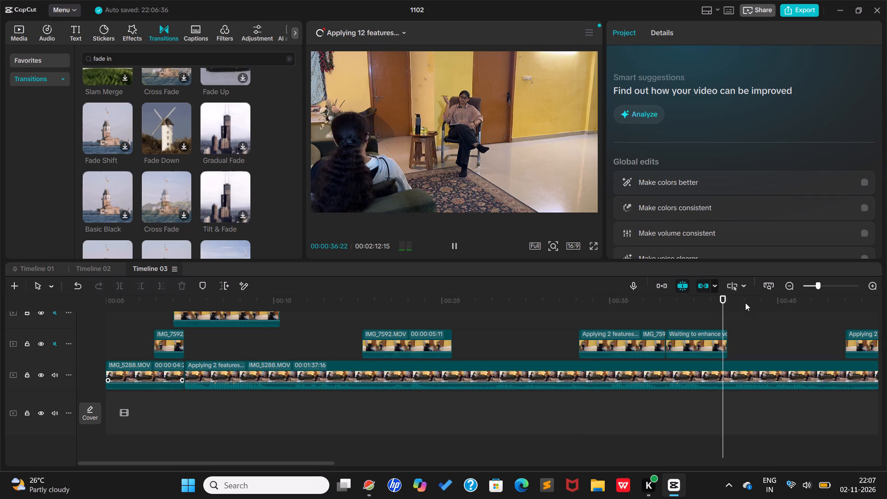
{"action": "key", "text": "space"}
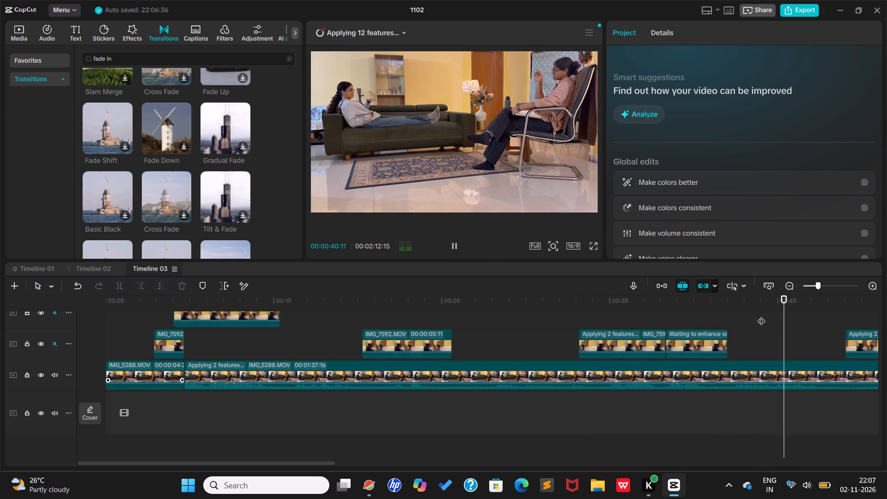
{"action": "key", "text": "space"}
{"action": "key", "text": "space"}
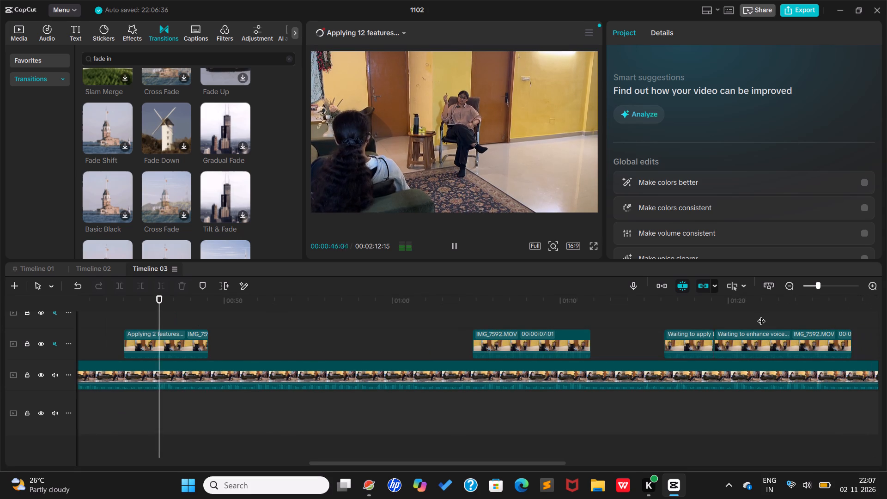
{"action": "left_click", "coordinate": [259, 301]}
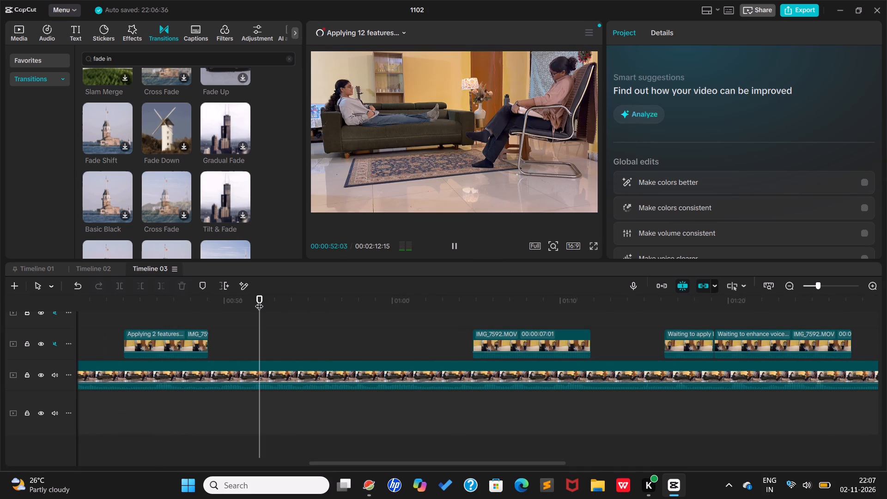
{"action": "key", "text": "space"}
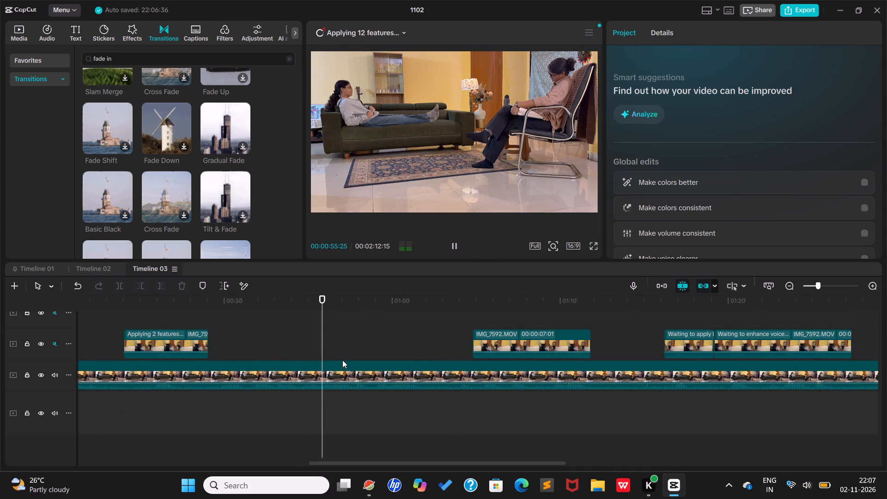
{"action": "key", "text": "space"}
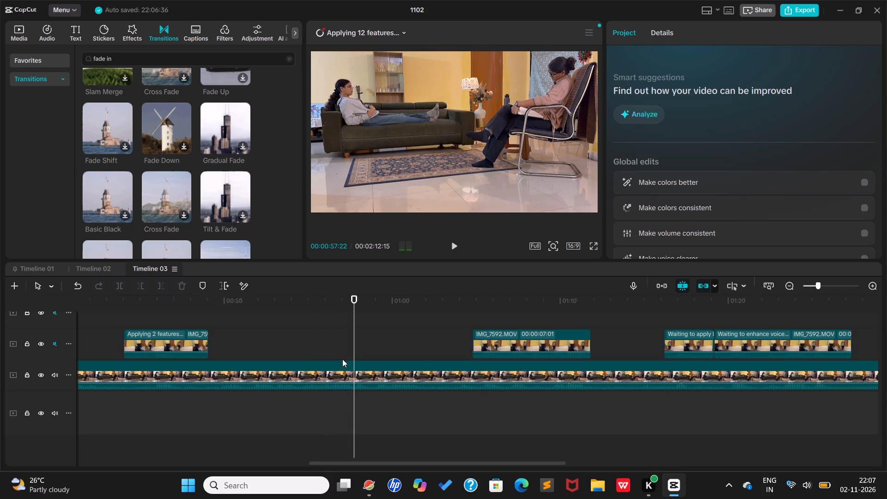
Split the long IMG_5288 clip on the main track at 00:00:56:23.
{"action": "key", "text": "space"}
{"action": "key", "text": "space"}
{"action": "left_click_drag", "start_coordinate": [358, 329], "coordinate": [334, 326]}
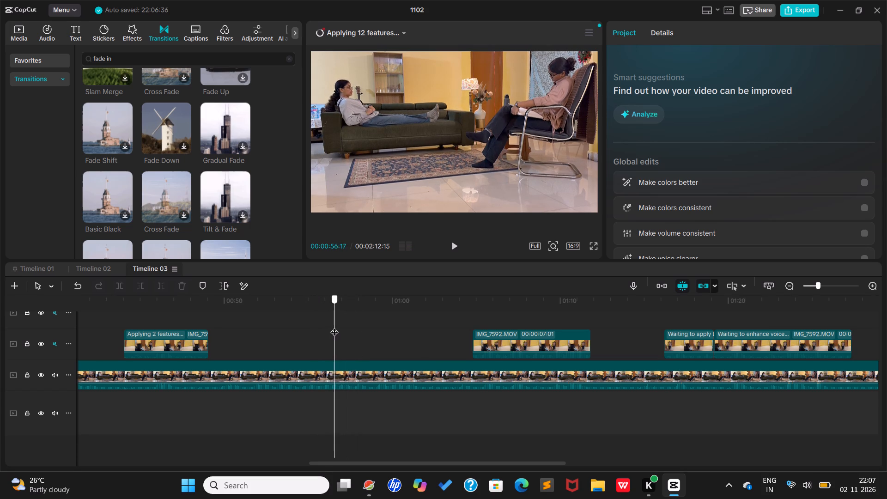
{"action": "left_click_drag", "start_coordinate": [334, 326], "coordinate": [338, 327]}
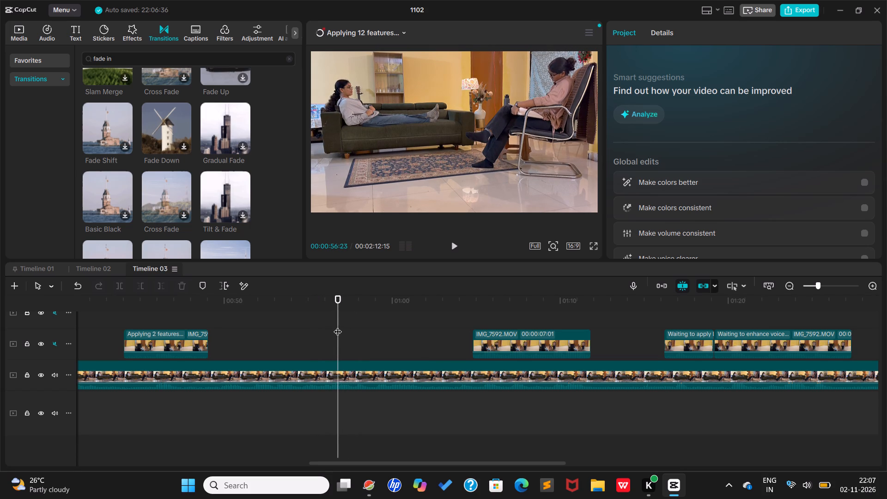
{"action": "key", "text": "b"}
{"action": "left_click", "coordinate": [341, 379]}
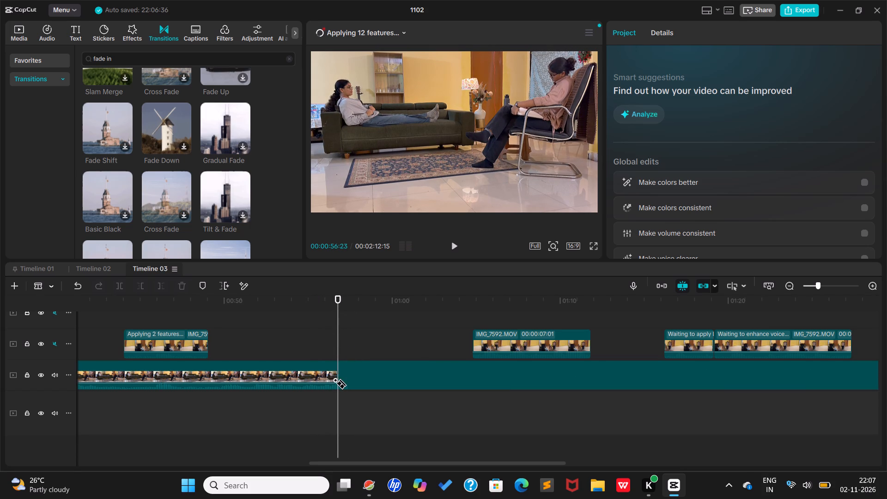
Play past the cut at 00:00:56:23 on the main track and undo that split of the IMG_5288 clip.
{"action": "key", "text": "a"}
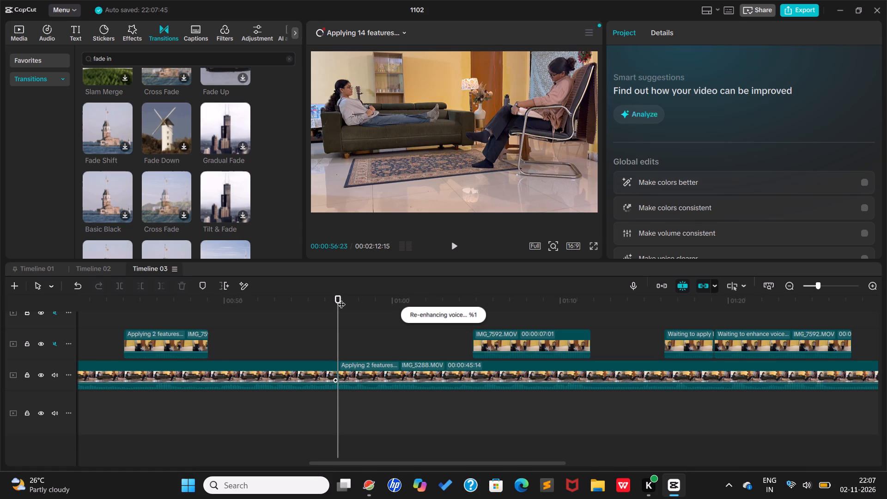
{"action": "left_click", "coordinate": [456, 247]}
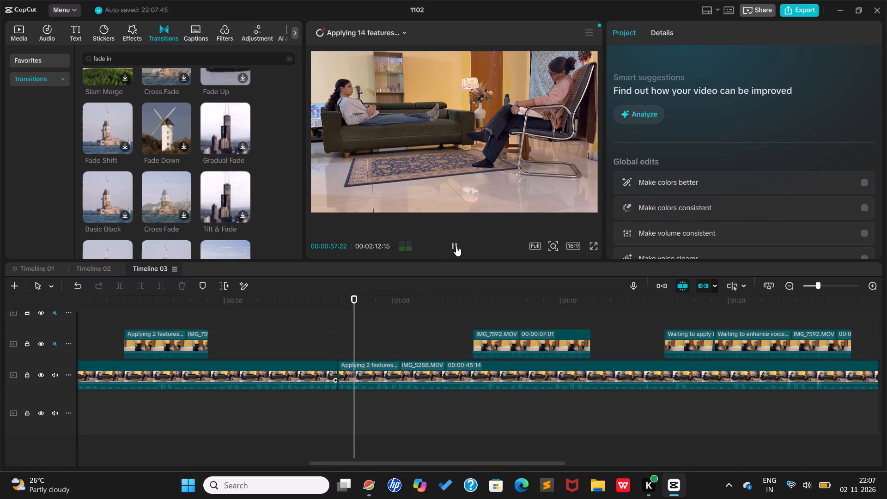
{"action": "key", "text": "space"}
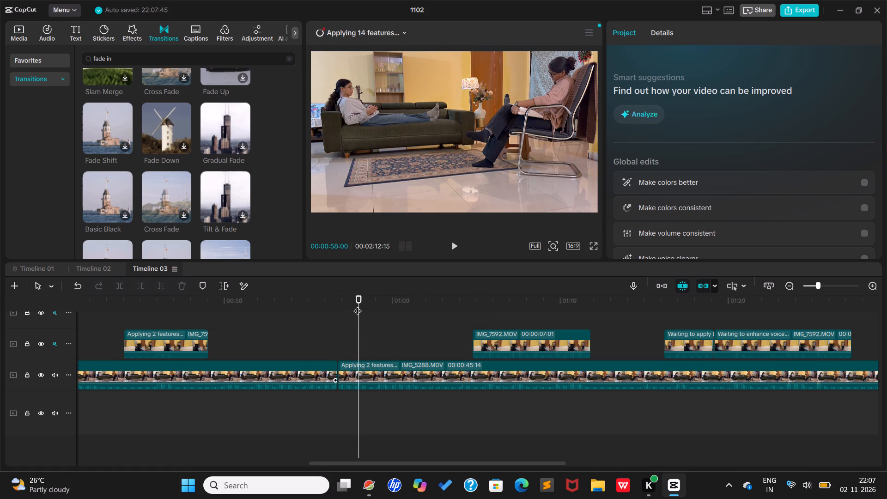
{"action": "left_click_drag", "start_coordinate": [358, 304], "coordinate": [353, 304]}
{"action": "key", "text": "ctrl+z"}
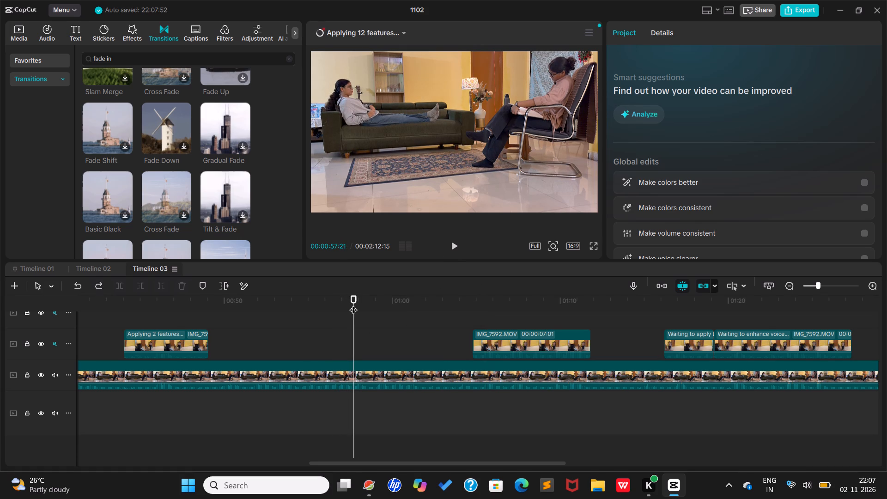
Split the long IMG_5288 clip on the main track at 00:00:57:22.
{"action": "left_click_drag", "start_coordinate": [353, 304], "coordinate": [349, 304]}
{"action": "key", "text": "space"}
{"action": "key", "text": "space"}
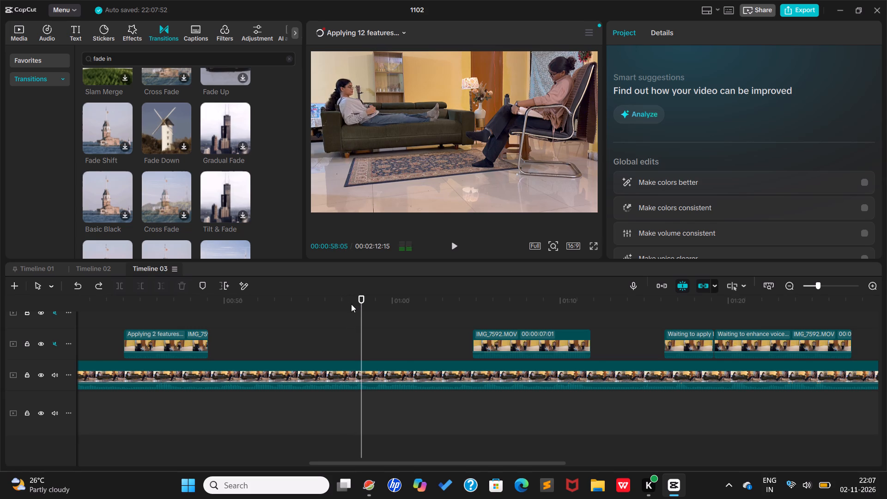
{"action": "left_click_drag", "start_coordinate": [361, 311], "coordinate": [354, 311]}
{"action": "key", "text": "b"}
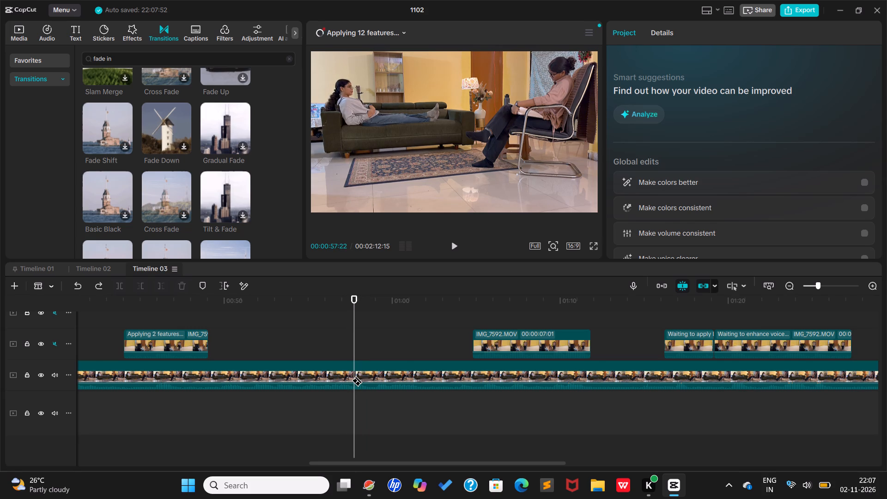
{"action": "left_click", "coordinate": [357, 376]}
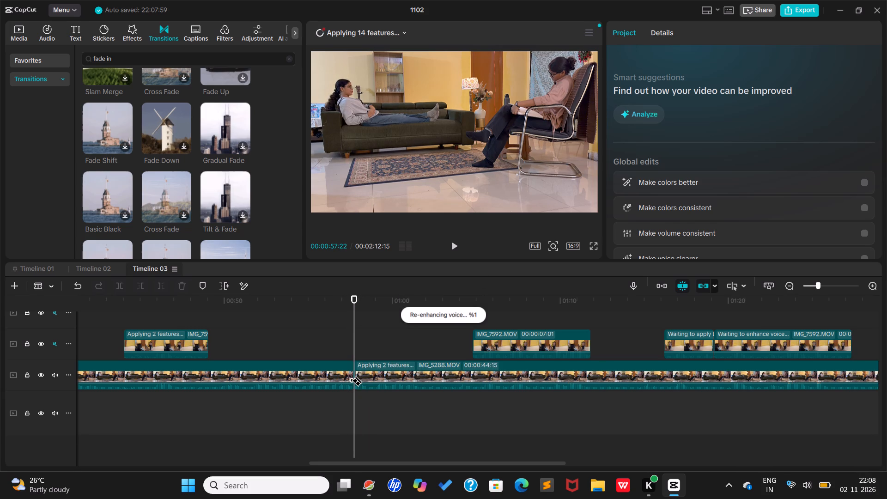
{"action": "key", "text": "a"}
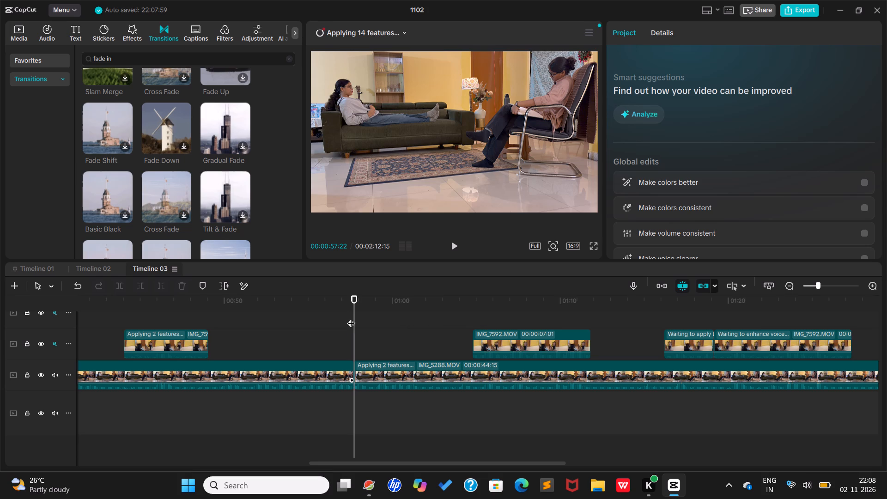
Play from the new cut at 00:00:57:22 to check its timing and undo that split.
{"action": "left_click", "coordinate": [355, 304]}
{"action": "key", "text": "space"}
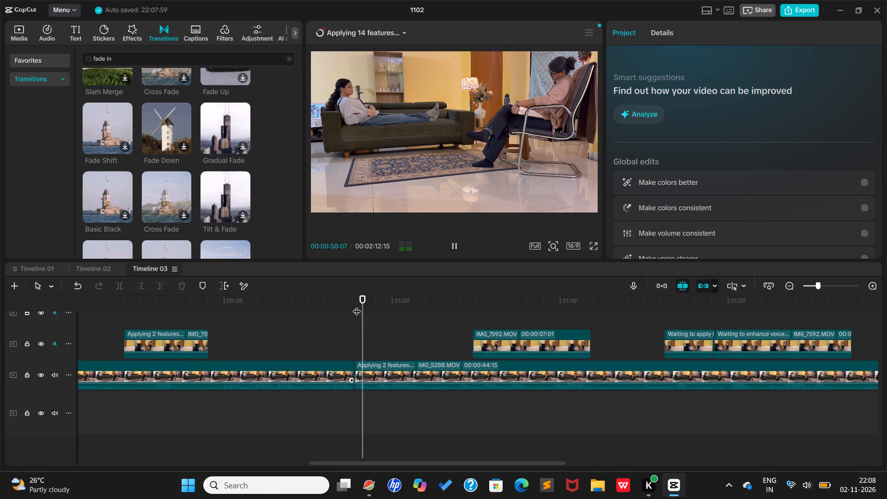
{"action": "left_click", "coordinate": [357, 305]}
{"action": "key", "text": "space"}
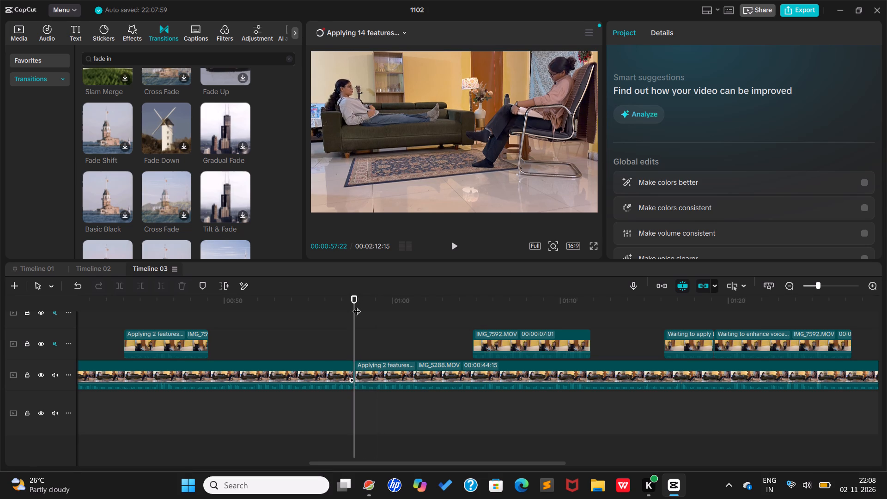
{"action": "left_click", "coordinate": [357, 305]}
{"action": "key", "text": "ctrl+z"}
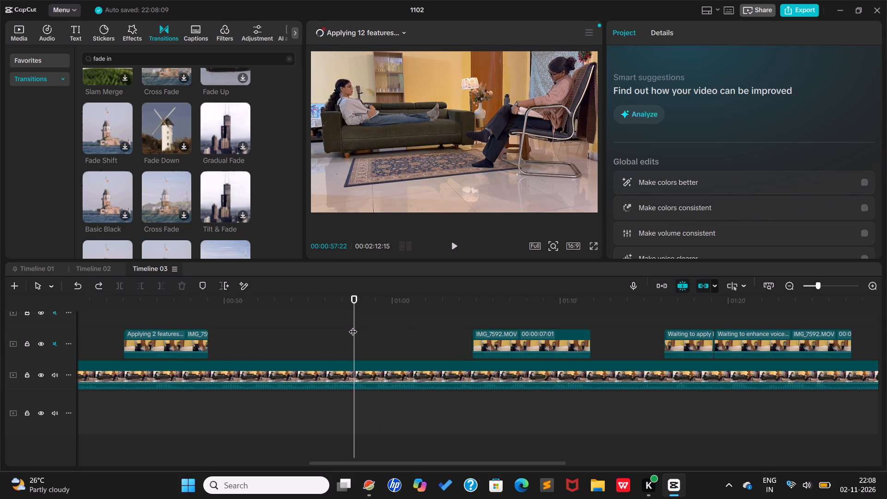
Split the long IMG_5288 clip on the main track at 00:00:57:09.
{"action": "left_click_drag", "start_coordinate": [353, 326], "coordinate": [347, 326]}
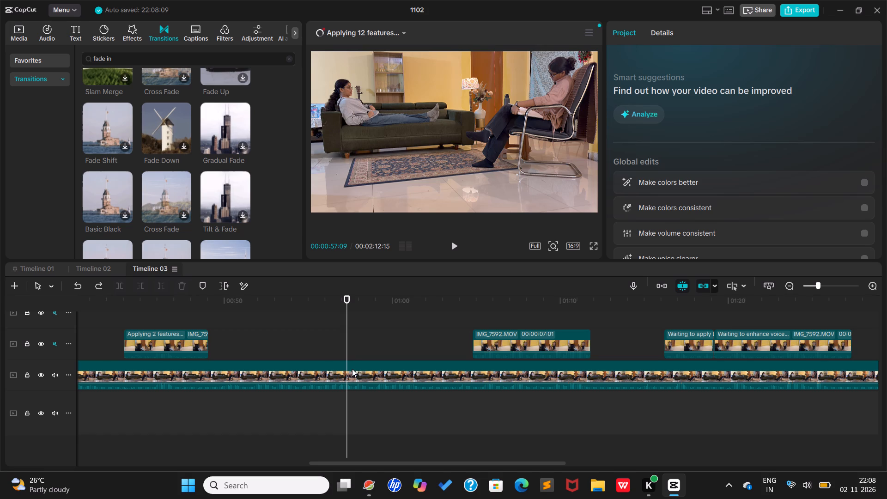
{"action": "key", "text": "b"}
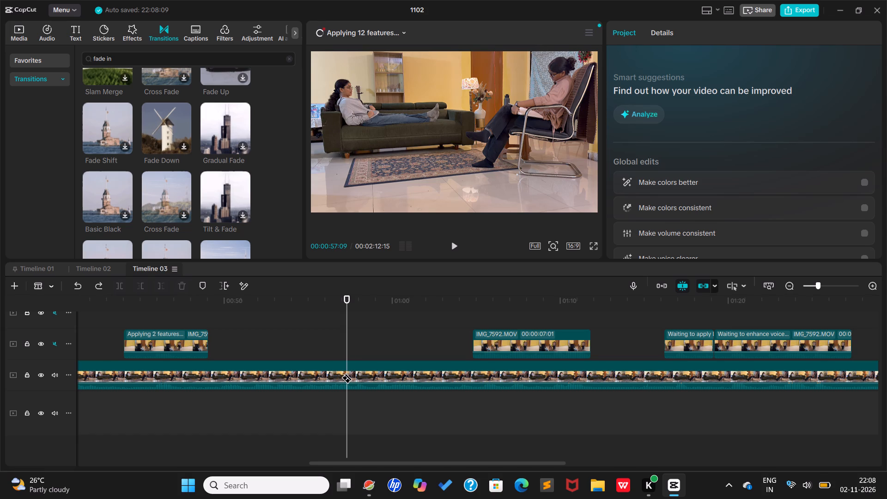
{"action": "left_click", "coordinate": [350, 373]}
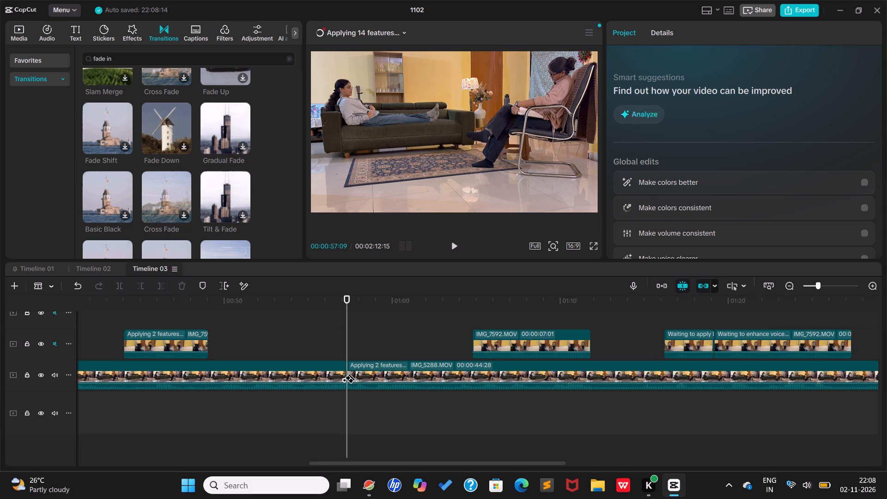
{"action": "key", "text": "a"}
Split the IMG_5288 clip again at 00:00:58:27 to isolate a short segment starting at 00:00:57:09.
{"action": "left_click_drag", "start_coordinate": [350, 300], "coordinate": [359, 302]}
{"action": "key", "text": "space"}
{"action": "key", "text": "space"}
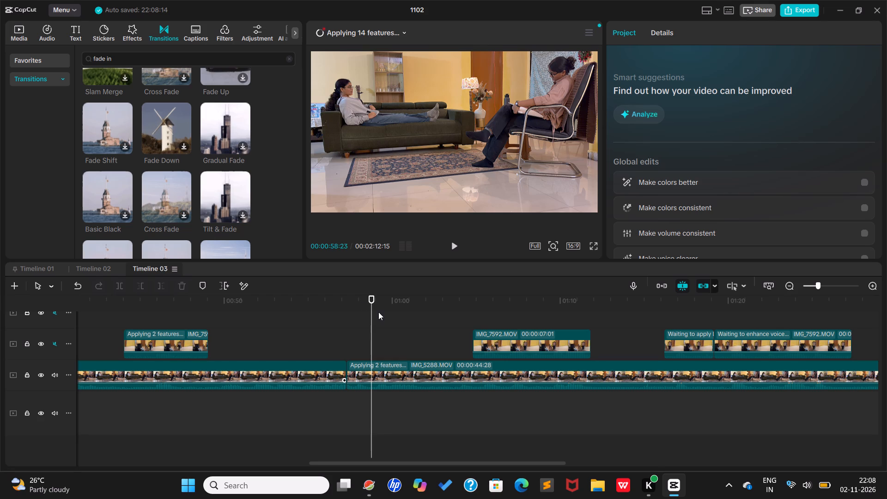
{"action": "left_click_drag", "start_coordinate": [371, 306], "coordinate": [363, 319]}
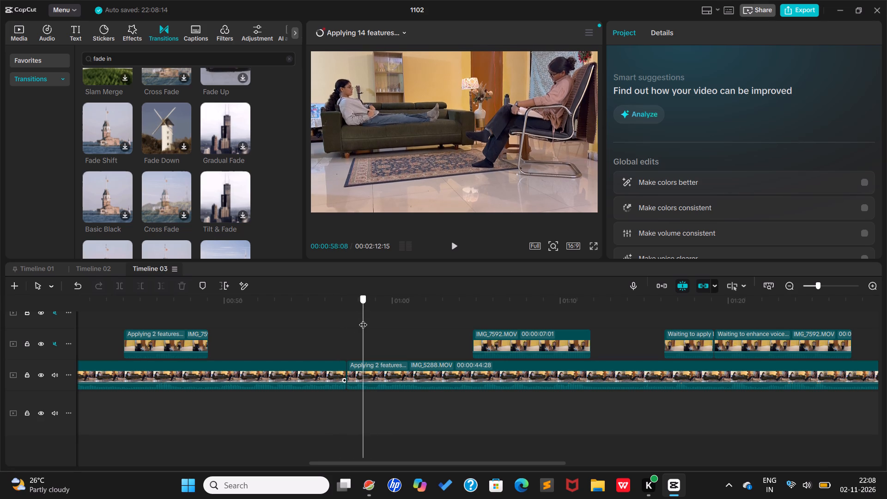
{"action": "left_click_drag", "start_coordinate": [363, 319], "coordinate": [346, 307]}
{"action": "key", "text": "space"}
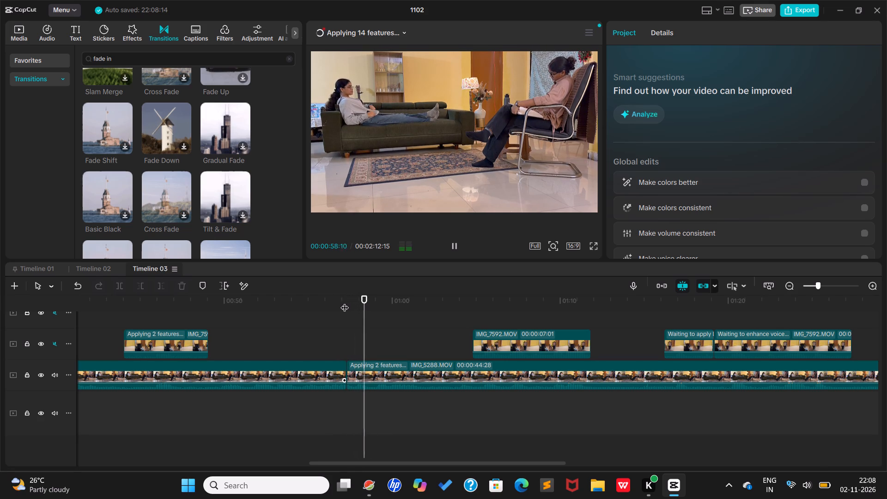
{"action": "key", "text": "space"}
{"action": "key", "text": "space"}
{"action": "key", "text": "space"}
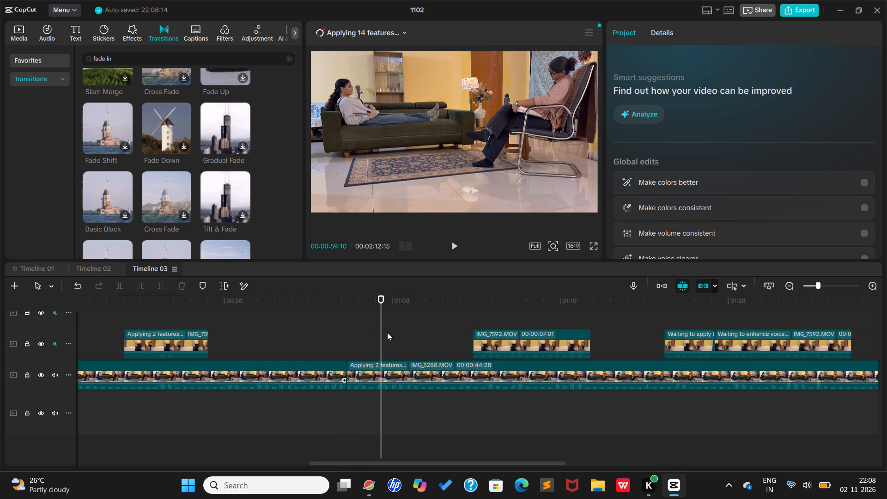
{"action": "left_click_drag", "start_coordinate": [380, 328], "coordinate": [374, 326]}
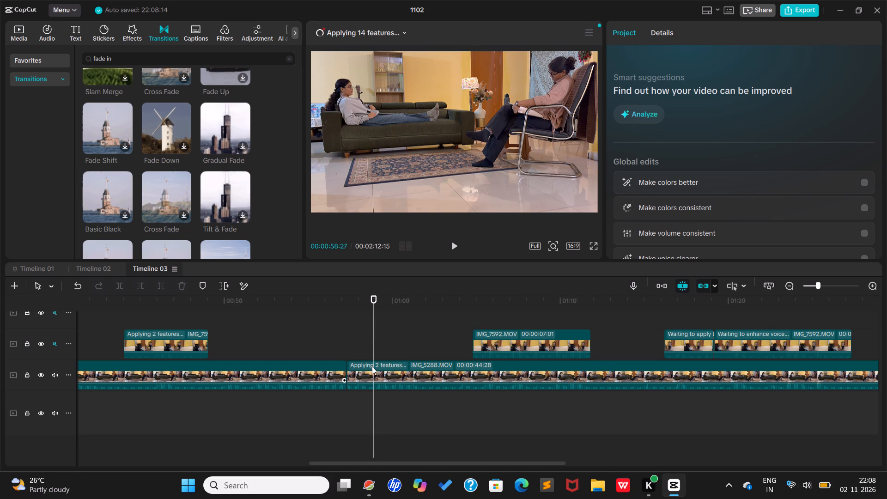
{"action": "key", "text": "b"}
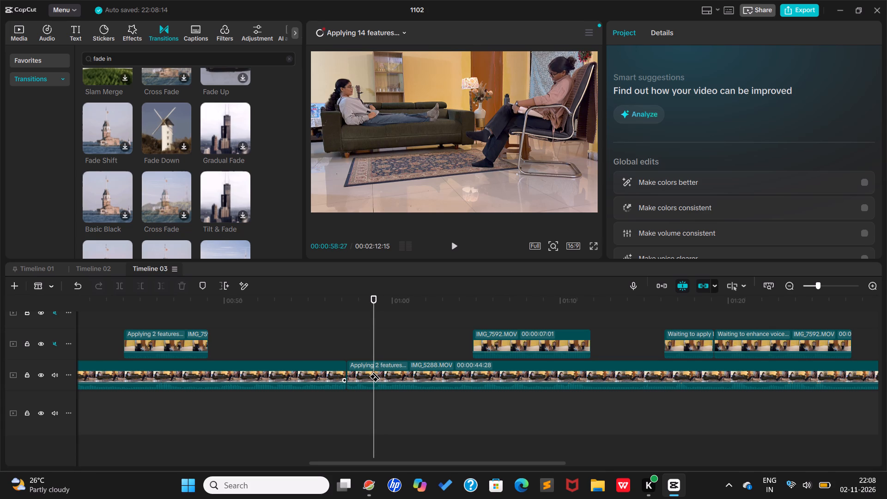
{"action": "left_click", "coordinate": [377, 371]}
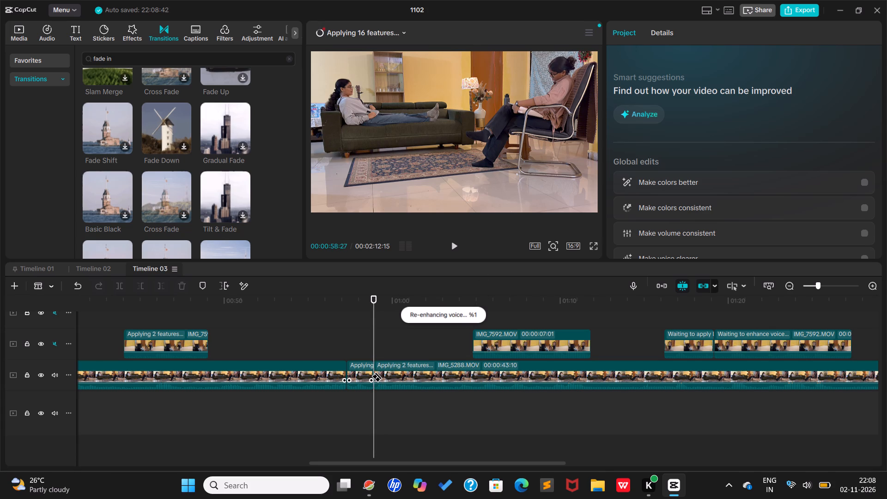
{"action": "key", "text": "a"}
Reframe the short IMG_5288 segment on the woman on the sofa, with 161% scale and position X 1055, Y -662.
{"action": "left_click", "coordinate": [365, 367]}
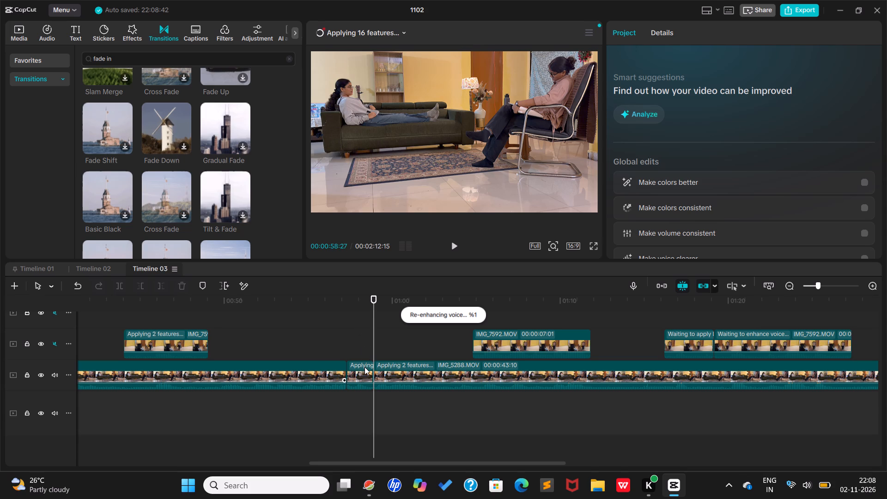
{"action": "left_click", "coordinate": [359, 377]}
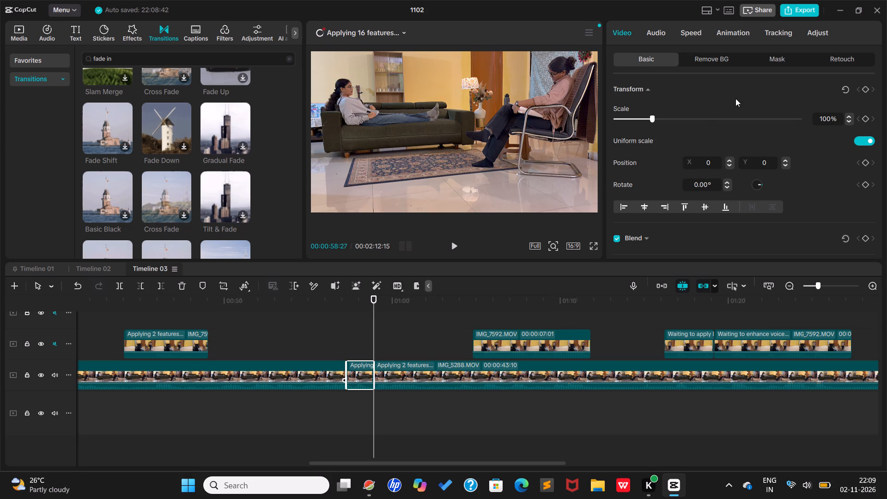
{"action": "left_click_drag", "start_coordinate": [651, 119], "coordinate": [668, 122]}
{"action": "left_click_drag", "start_coordinate": [668, 122], "coordinate": [687, 124]}
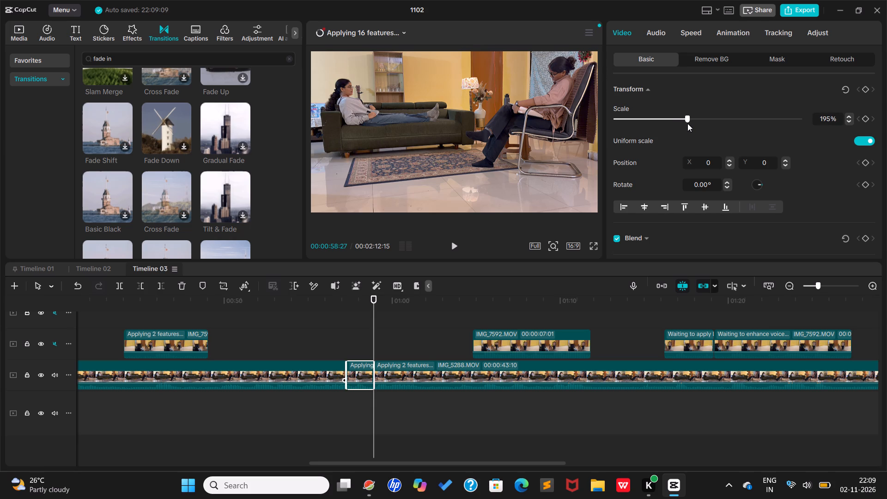
{"action": "left_click_drag", "start_coordinate": [375, 304], "coordinate": [364, 305]}
{"action": "left_click_drag", "start_coordinate": [420, 123], "coordinate": [495, 155]}
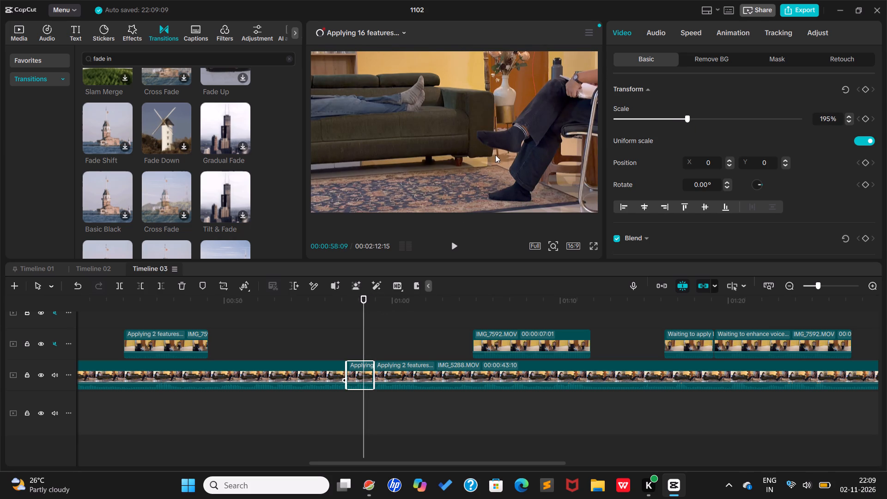
{"action": "left_click_drag", "start_coordinate": [495, 155], "coordinate": [523, 170]}
{"action": "left_click_drag", "start_coordinate": [490, 160], "coordinate": [520, 168]}
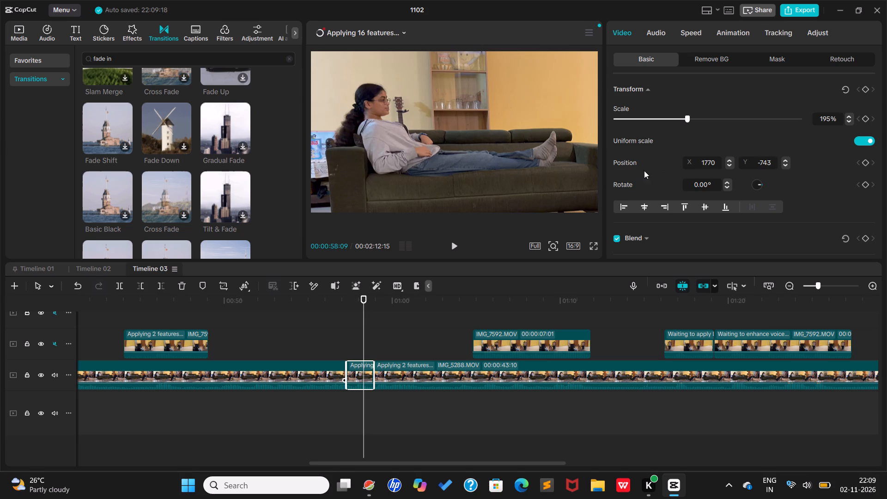
{"action": "left_click_drag", "start_coordinate": [685, 118], "coordinate": [673, 122]}
{"action": "left_click_drag", "start_coordinate": [565, 149], "coordinate": [562, 149]}
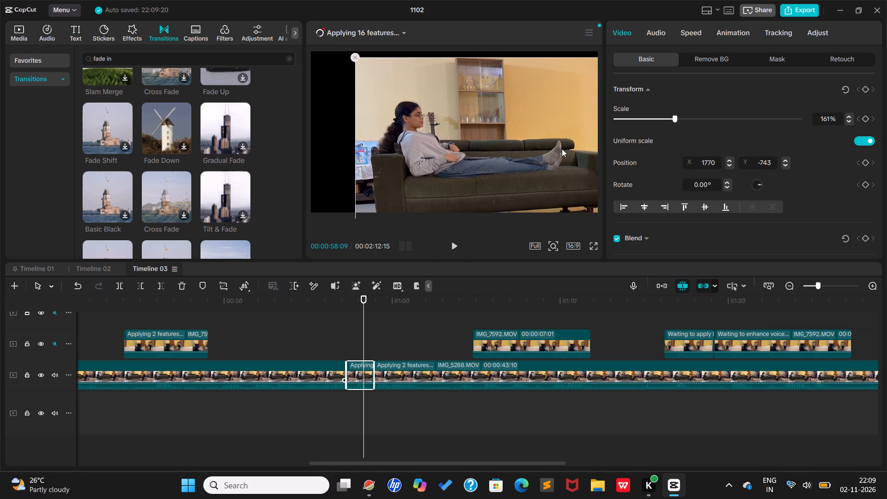
{"action": "left_click_drag", "start_coordinate": [562, 149], "coordinate": [512, 140]}
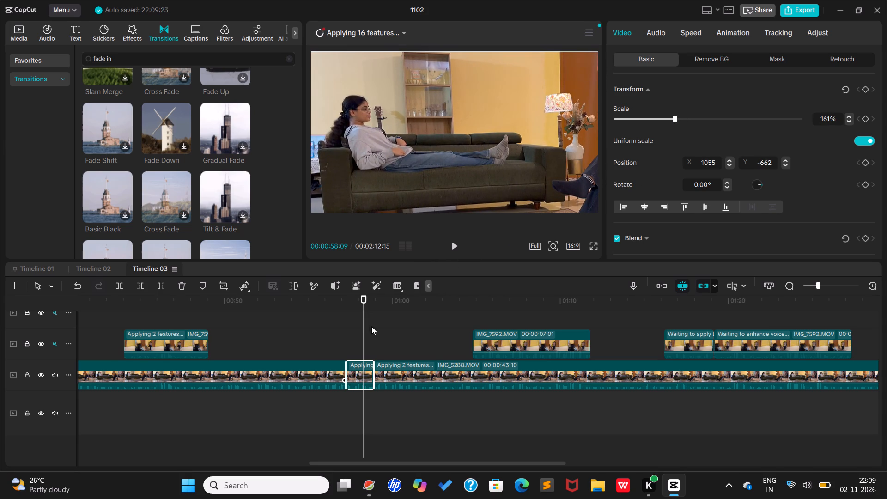
Review the reframed short segment and its surrounding cuts from about 0:56 to 1:03.
{"action": "left_click_drag", "start_coordinate": [349, 320], "coordinate": [336, 320]}
{"action": "left_click", "coordinate": [334, 300]}
{"action": "left_click_drag", "start_coordinate": [333, 300], "coordinate": [324, 301]}
{"action": "key", "text": "space"}
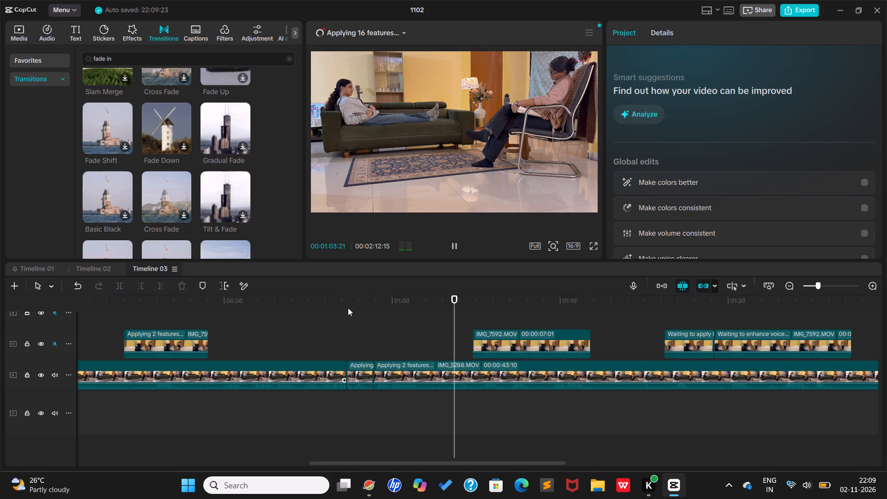
{"action": "left_click_drag", "start_coordinate": [357, 294], "coordinate": [328, 294]}
{"action": "key", "text": "space"}
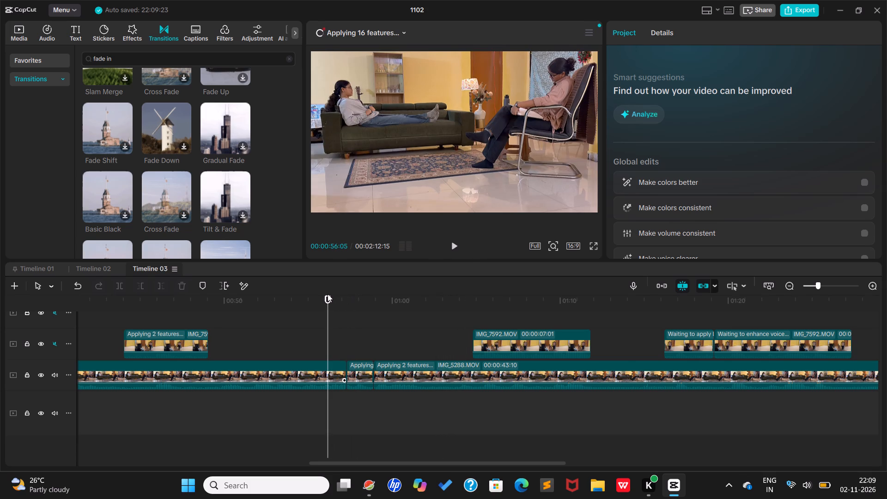
{"action": "key", "text": "space"}
{"action": "key", "text": "space"}
{"action": "key", "text": "space"}
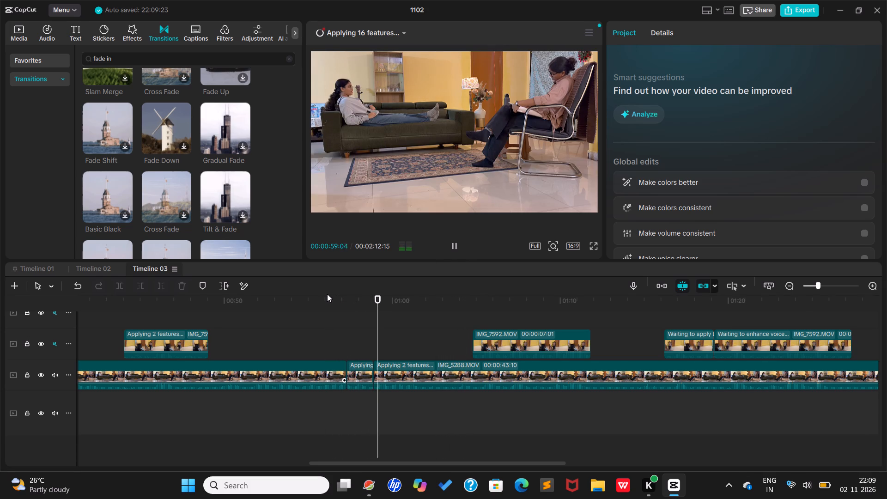
{"action": "key", "text": "space"}
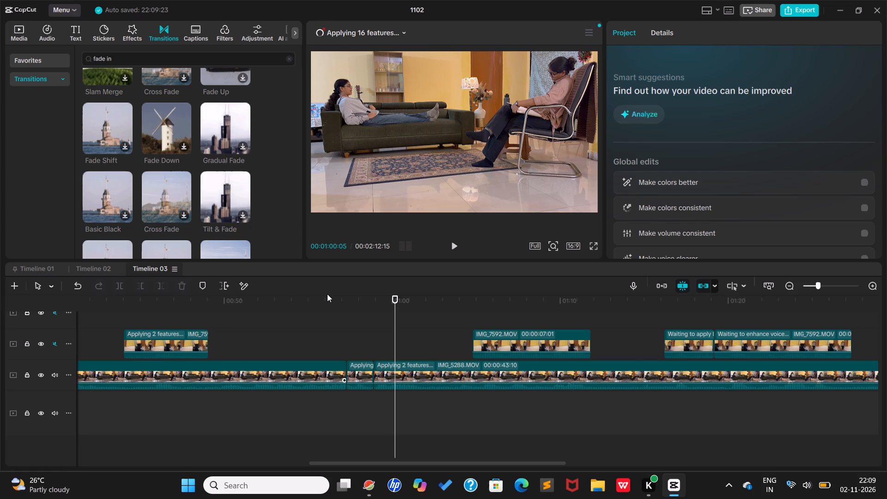
{"action": "key", "text": "space"}
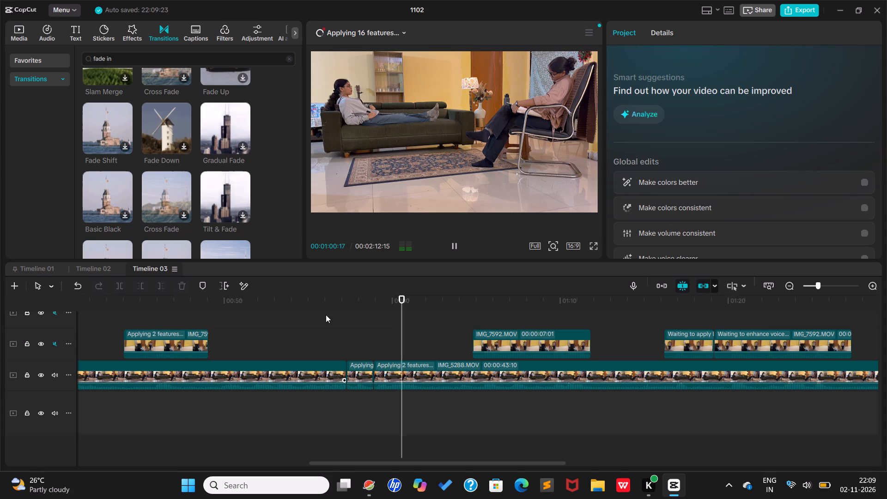
Play back the reframed short IMG_5288 segment and the cuts around it, from about 0:56 to 1:00.
{"action": "key", "text": "space"}
{"action": "left_click_drag", "start_coordinate": [407, 303], "coordinate": [352, 301]}
{"action": "left_click", "coordinate": [369, 369]}
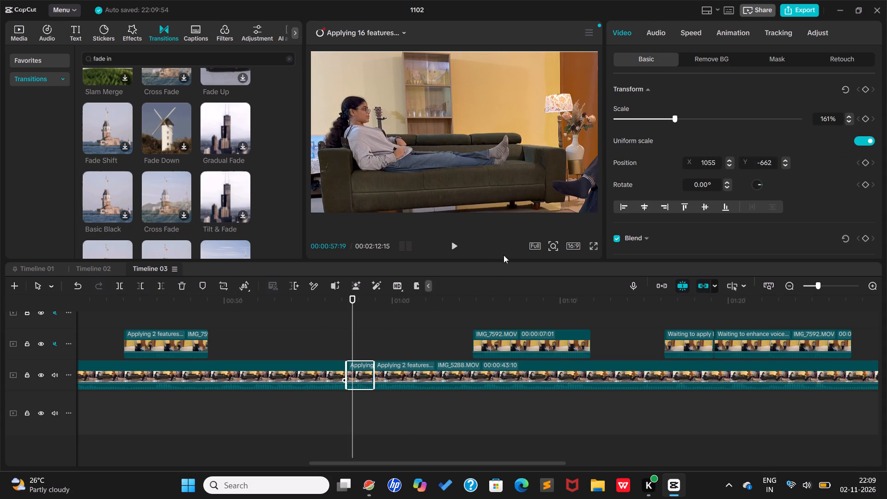
{"action": "key", "text": "space"}
{"action": "key", "text": "space"}
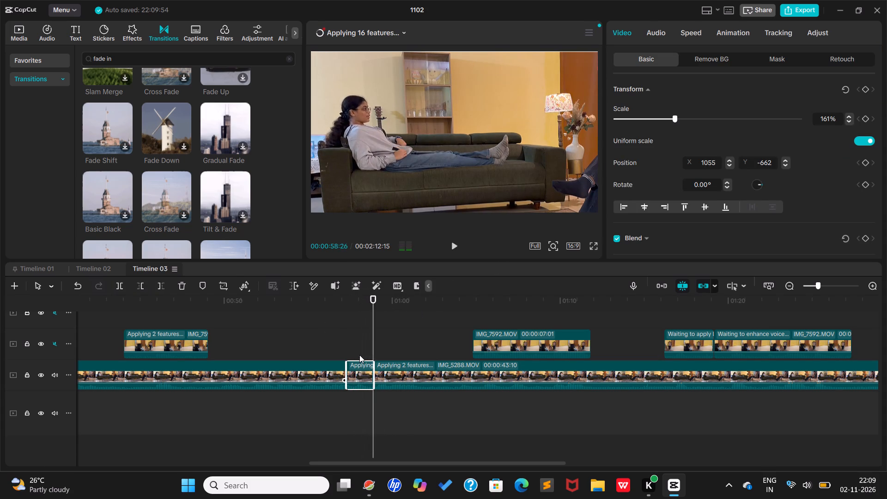
{"action": "key", "text": "space"}
{"action": "key", "text": "space"}
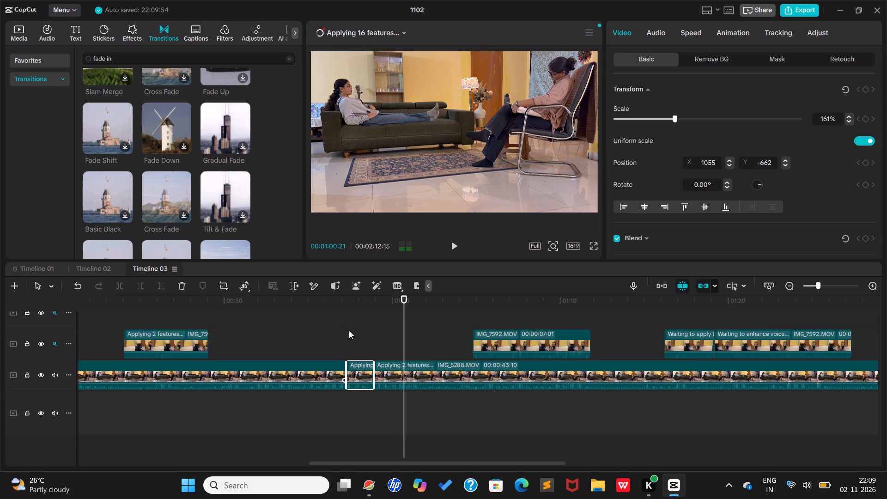
{"action": "left_click_drag", "start_coordinate": [346, 307], "coordinate": [318, 300]}
{"action": "key", "text": "space"}
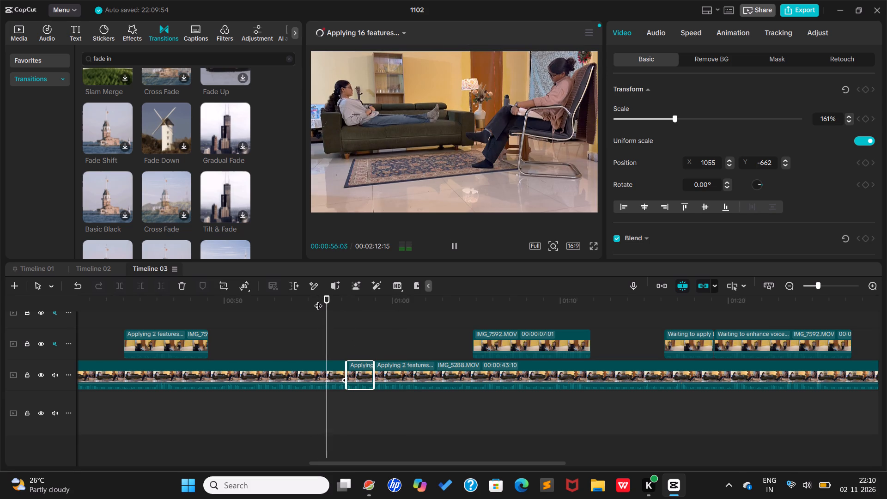
{"action": "key", "text": "space"}
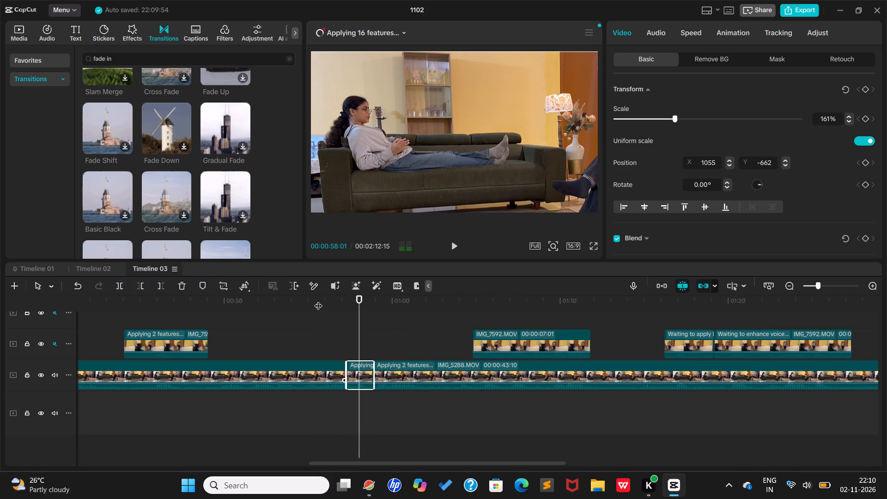
Undo the short IMG_5288 segment's scale and position changes and both splits, back to one continuous clip on the main track.
{"action": "left_click", "coordinate": [318, 300]}
{"action": "left_click", "coordinate": [358, 378]}
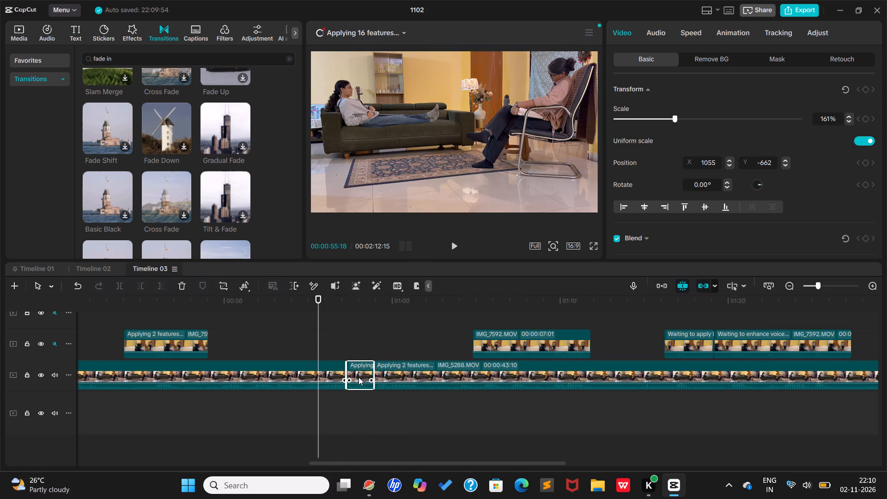
{"action": "key", "text": "ctrl+z"}
{"action": "key", "text": "ctrl+z"}
{"action": "key", "text": "ctrl+z"}
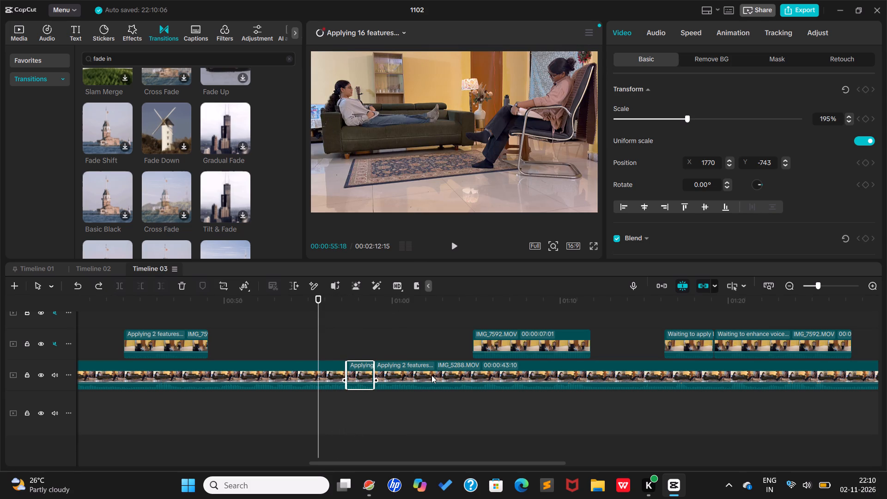
{"action": "key", "text": "ctrl+z"}
{"action": "left_click_drag", "start_coordinate": [354, 304], "coordinate": [378, 298]}
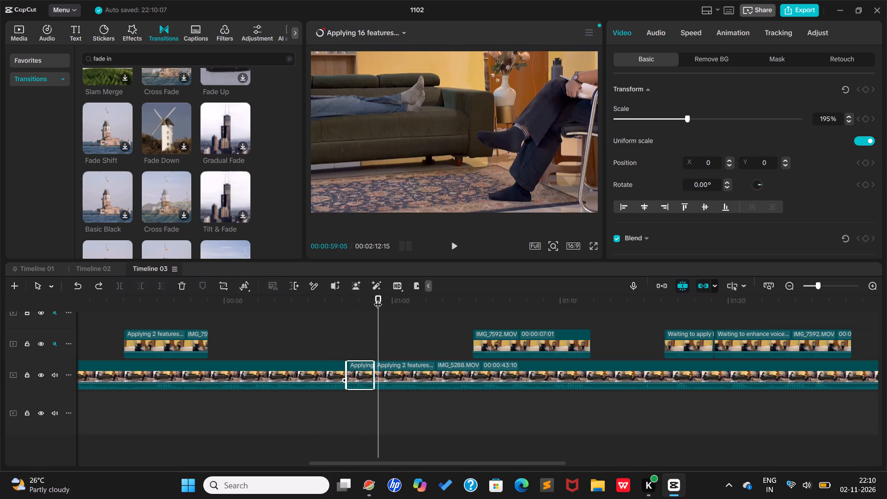
{"action": "key", "text": "ctrl+z"}
{"action": "key", "text": "ctrl+z"}
{"action": "key", "text": "ctrl+z"}
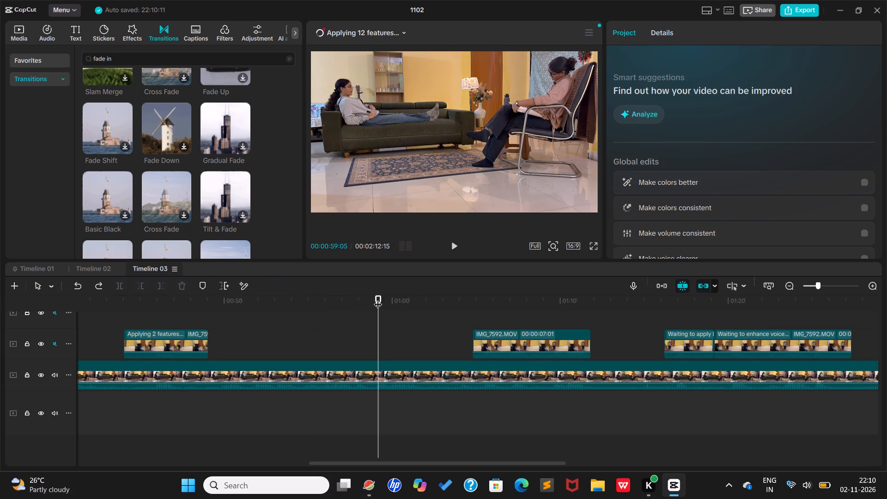
Split the IMG_5288 clip on the main track at 00:01:04:24, where the middle IMG_7592 overlay clip begins.
{"action": "left_click_drag", "start_coordinate": [378, 298], "coordinate": [211, 360]}
{"action": "left_click_drag", "start_coordinate": [211, 360], "coordinate": [214, 362]}
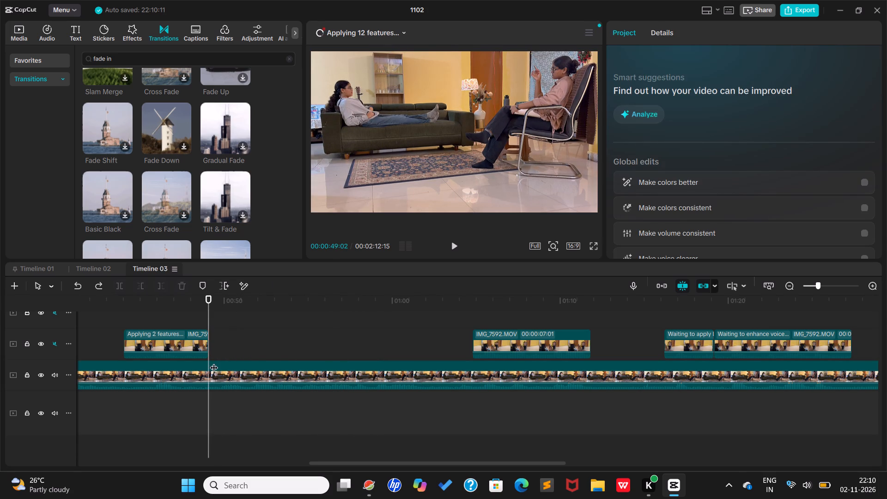
{"action": "left_click_drag", "start_coordinate": [214, 362], "coordinate": [218, 365]}
{"action": "left_click", "coordinate": [214, 353]}
{"action": "left_click", "coordinate": [214, 353]}
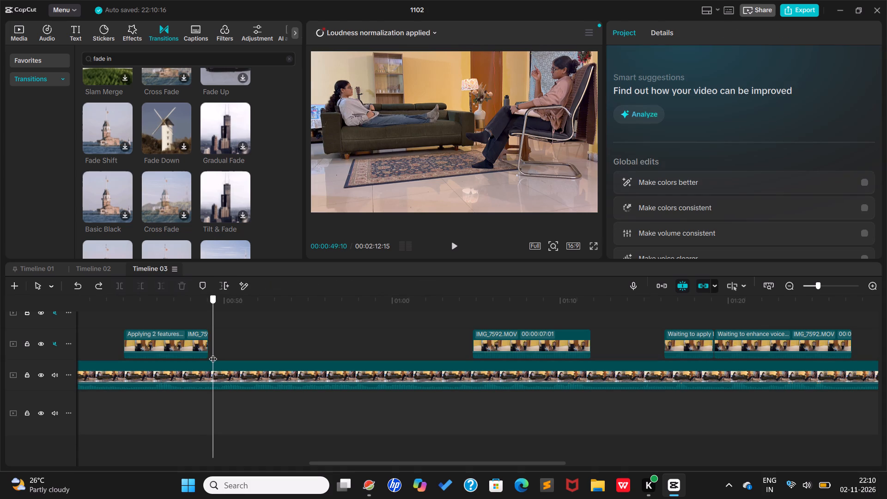
{"action": "left_click", "coordinate": [373, 383]}
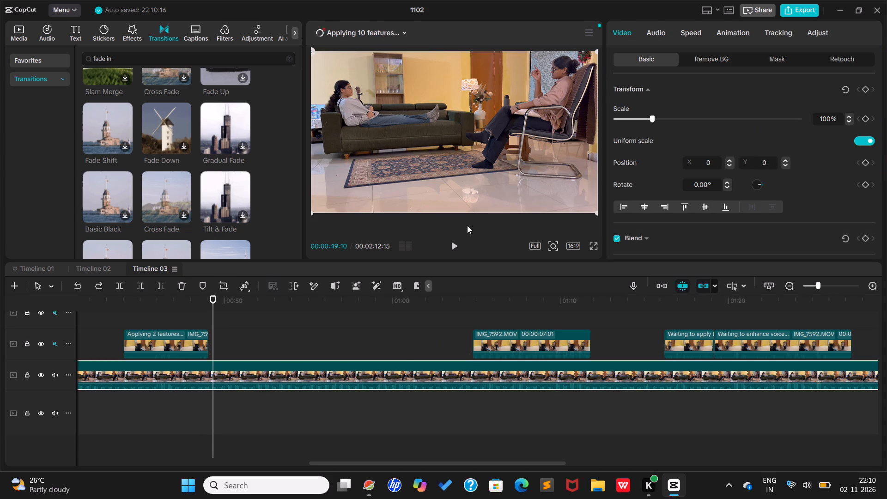
{"action": "left_click_drag", "start_coordinate": [460, 309], "coordinate": [467, 313]}
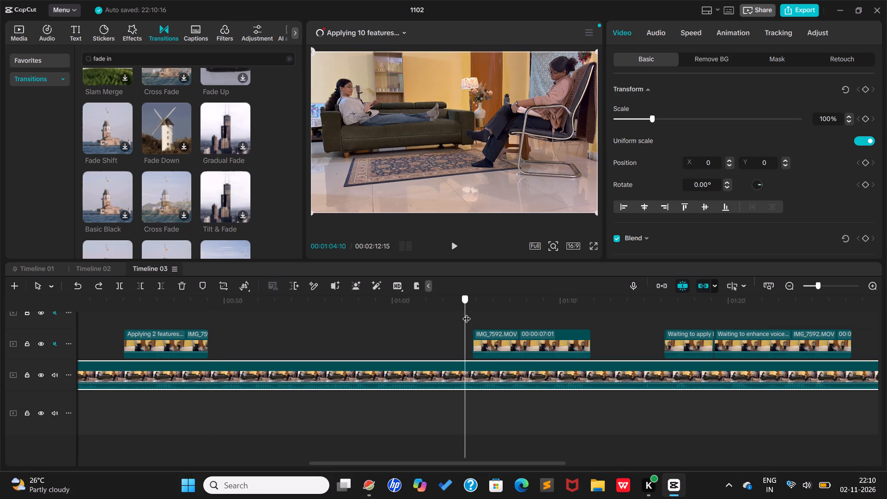
{"action": "left_click_drag", "start_coordinate": [467, 313], "coordinate": [473, 313]}
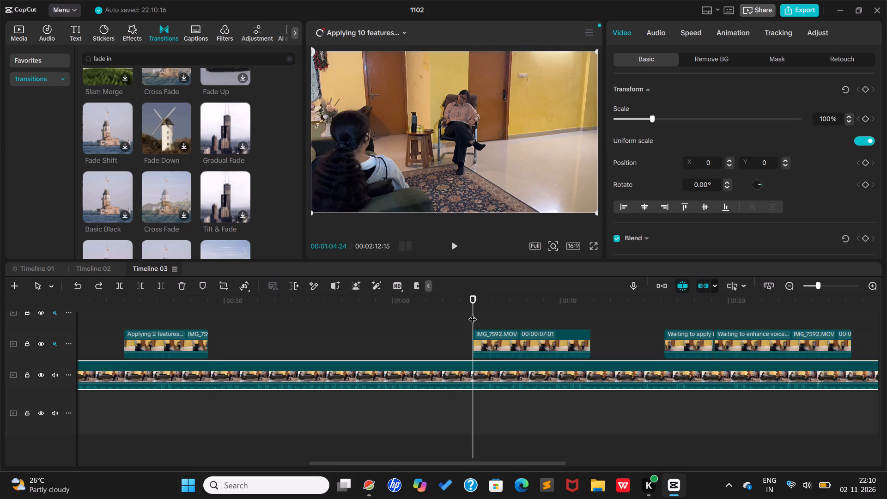
{"action": "key", "text": "b"}
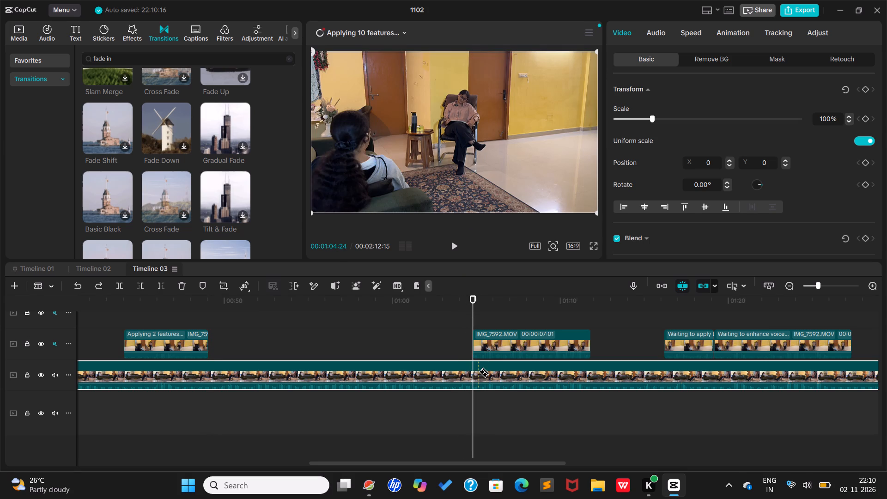
{"action": "left_click", "coordinate": [476, 371]}
{"action": "key", "text": "a"}
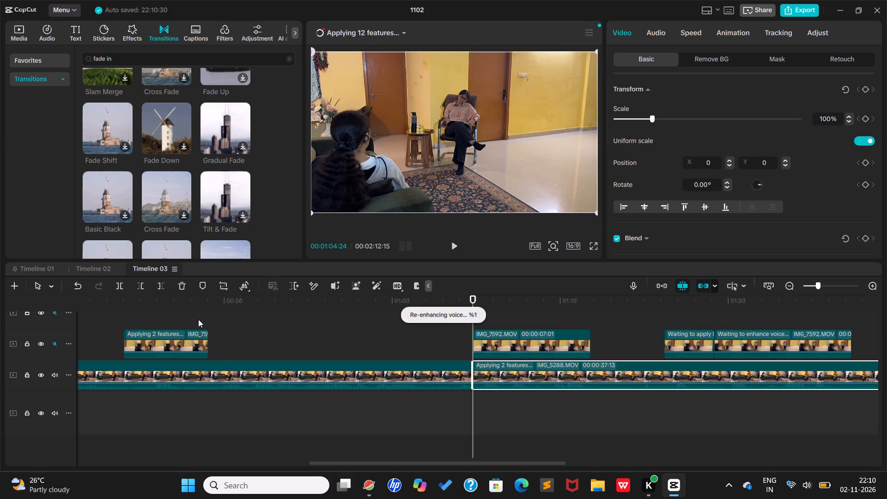
Split the IMG_5288 clip at 00:00:49:02, where the preceding IMG_7592 overlay clip ends.
{"action": "left_click_drag", "start_coordinate": [213, 305], "coordinate": [208, 308]}
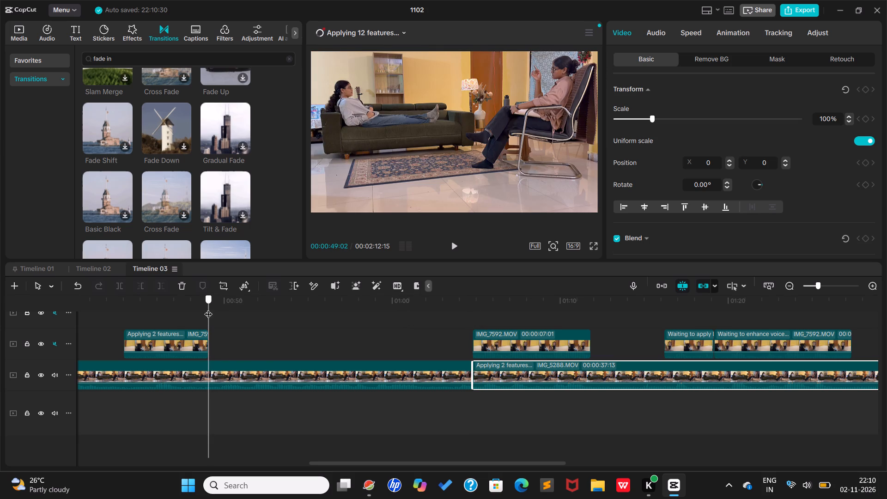
{"action": "key", "text": "b"}
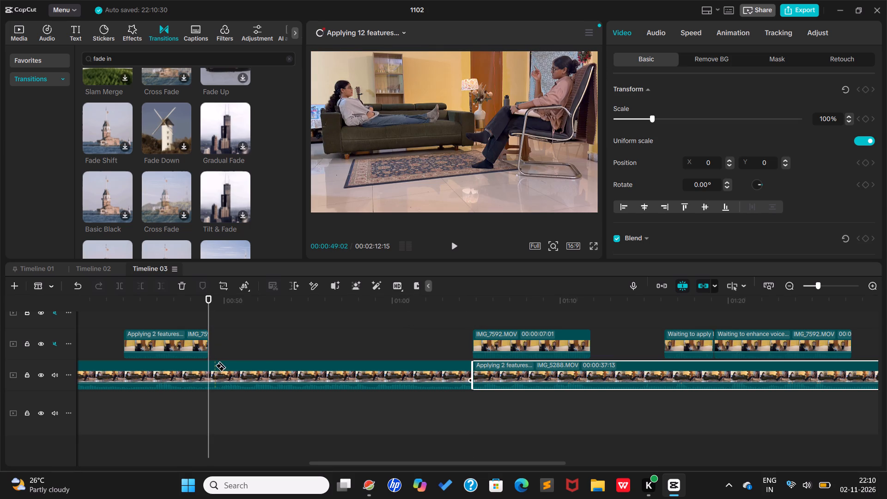
{"action": "left_click", "coordinate": [212, 368]}
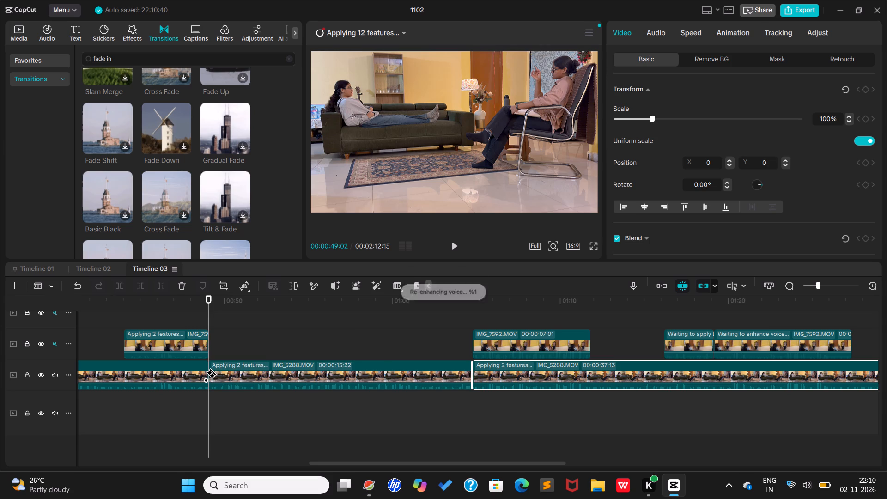
{"action": "key", "text": "a"}
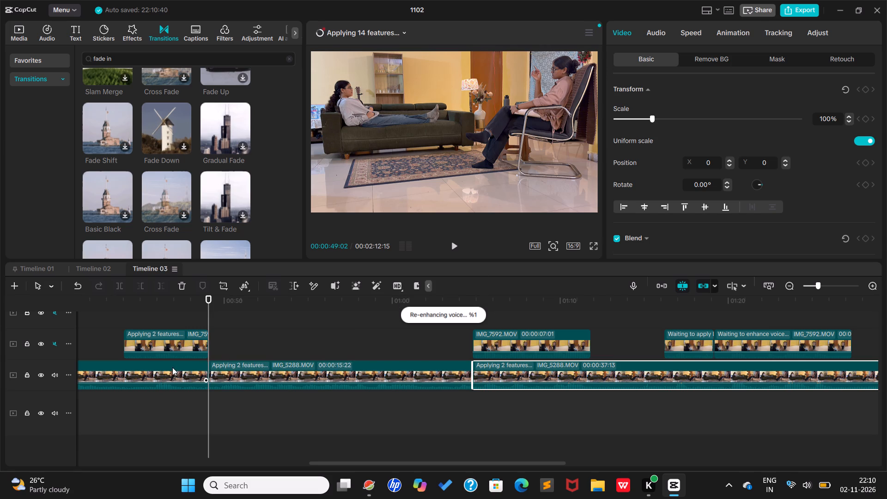
Add a scale keyframe at 00:00:49:12 to the IMG_5288 segment between the two splits.
{"action": "left_click_drag", "start_coordinate": [210, 301], "coordinate": [211, 302]}
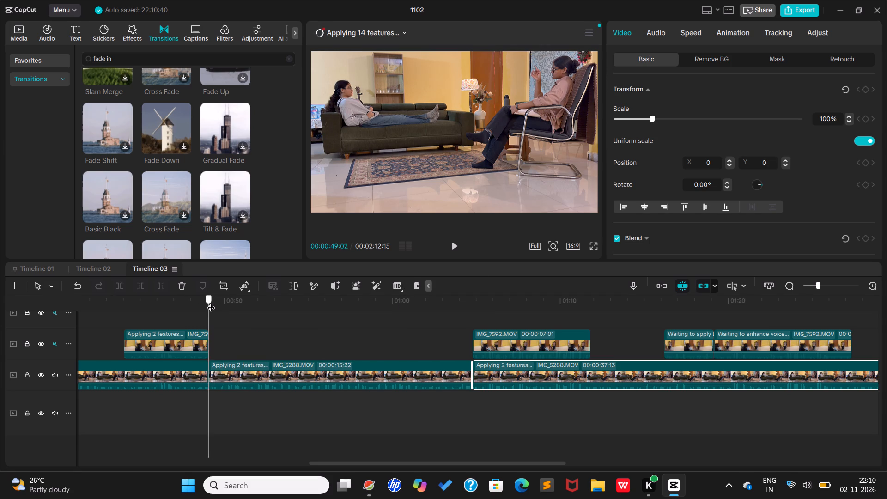
{"action": "left_click_drag", "start_coordinate": [211, 302], "coordinate": [214, 303]}
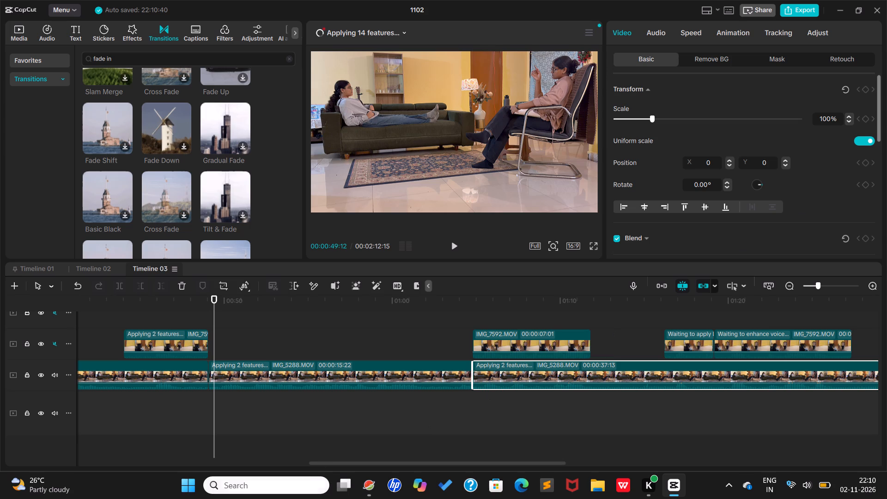
{"action": "left_click", "coordinate": [354, 376]}
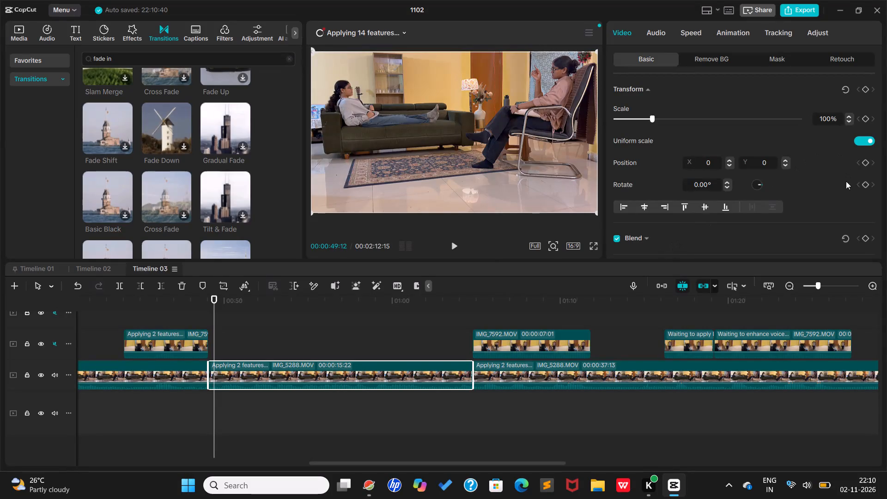
{"action": "left_click", "coordinate": [864, 117]}
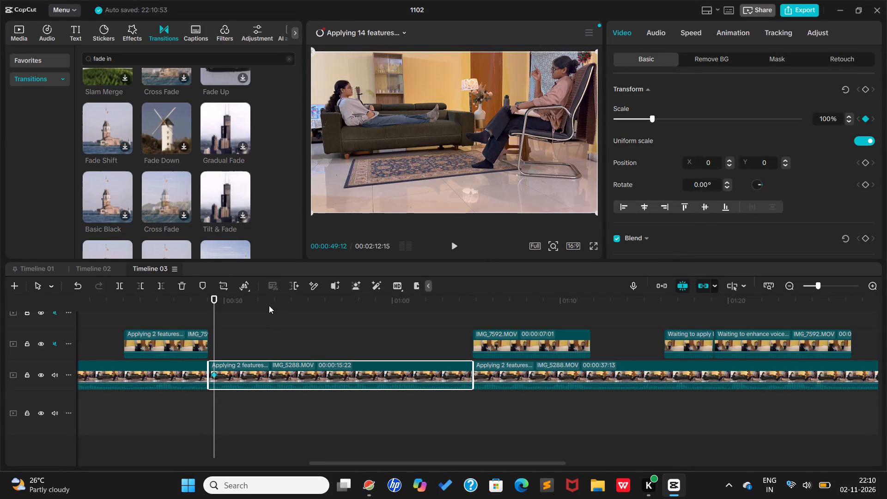
Add a position keyframe at 00:01:04:08 near the end of the same IMG_5288 segment.
{"action": "left_click_drag", "start_coordinate": [269, 305], "coordinate": [464, 311]}
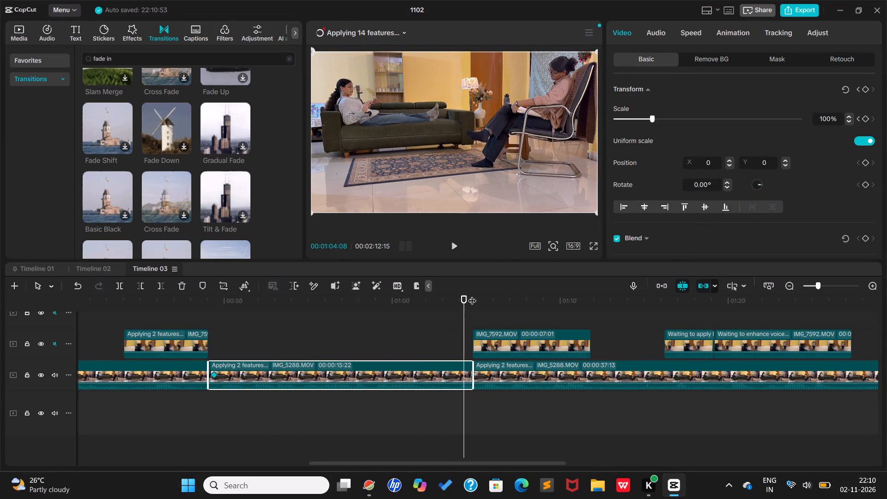
{"action": "left_click", "coordinate": [865, 164]}
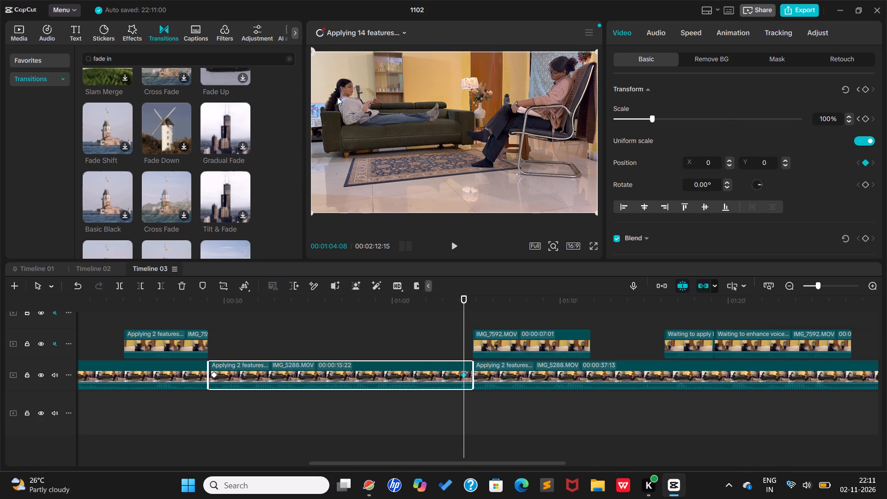
Shift the segment's picture at 00:01:04:08 to position X 428, Y -131, toward the woman on the sofa.
{"action": "scroll", "coordinate": [337, 97], "scroll_direction": "up", "scroll_amount": 4, "text": "ctrl"}
{"action": "scroll", "coordinate": [337, 97], "scroll_direction": "right", "scroll_amount": 2}
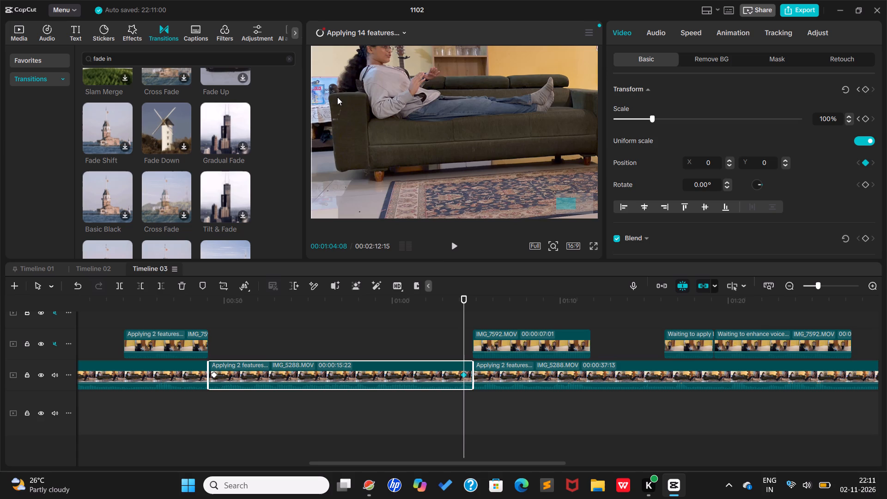
{"action": "scroll", "coordinate": [333, 111], "scroll_direction": "down", "scroll_amount": 2, "text": "ctrl"}
{"action": "scroll", "coordinate": [382, 102], "scroll_direction": "down", "scroll_amount": 2, "text": "ctrl"}
{"action": "scroll", "coordinate": [430, 132], "scroll_direction": "down", "scroll_amount": 4, "text": "ctrl"}
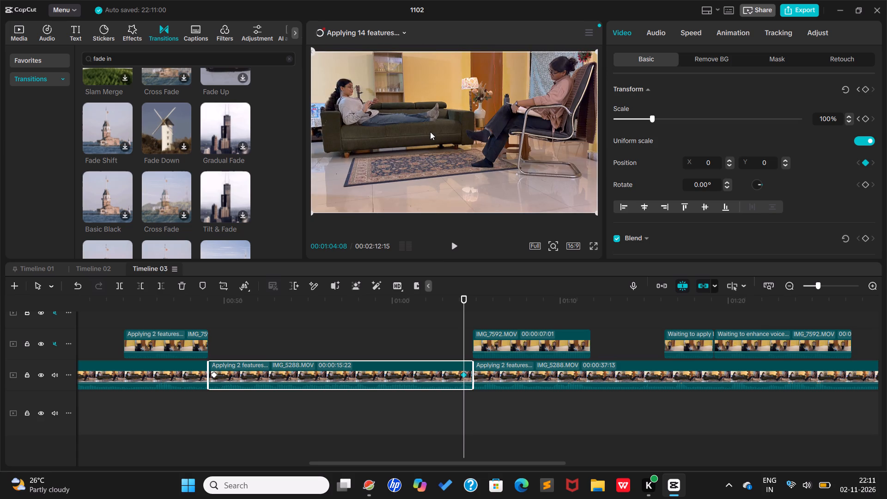
{"action": "scroll", "coordinate": [430, 132], "scroll_direction": "up", "scroll_amount": 1, "text": "ctrl"}
{"action": "scroll", "coordinate": [364, 100], "scroll_direction": "up", "scroll_amount": 2, "text": "ctrl"}
{"action": "scroll", "coordinate": [373, 137], "scroll_direction": "up", "scroll_amount": 2, "text": "ctrl"}
{"action": "left_click_drag", "start_coordinate": [373, 138], "coordinate": [419, 167]}
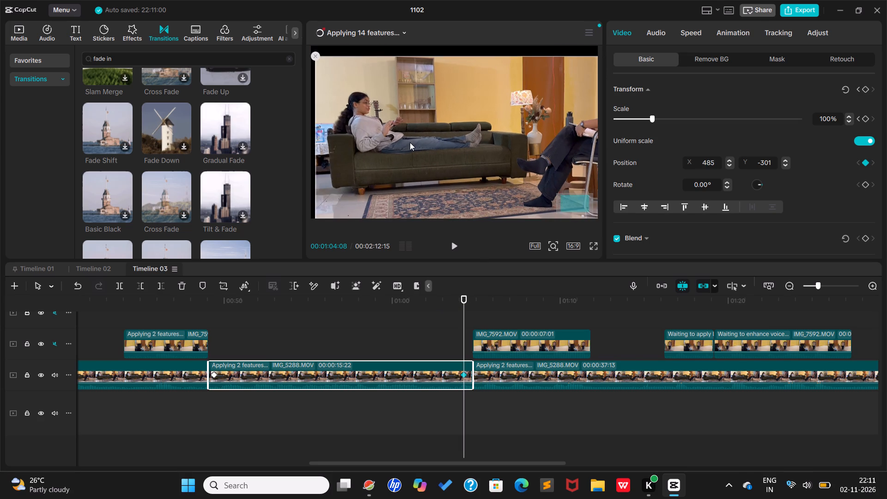
{"action": "left_click_drag", "start_coordinate": [410, 139], "coordinate": [404, 123]}
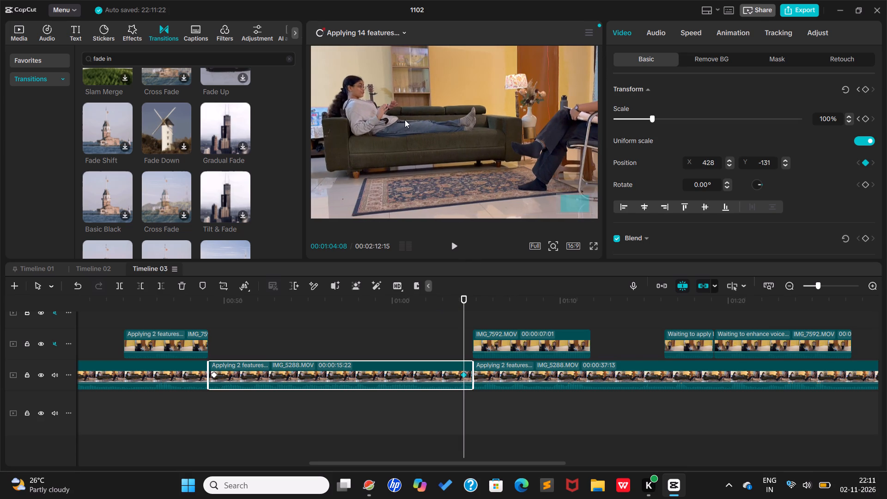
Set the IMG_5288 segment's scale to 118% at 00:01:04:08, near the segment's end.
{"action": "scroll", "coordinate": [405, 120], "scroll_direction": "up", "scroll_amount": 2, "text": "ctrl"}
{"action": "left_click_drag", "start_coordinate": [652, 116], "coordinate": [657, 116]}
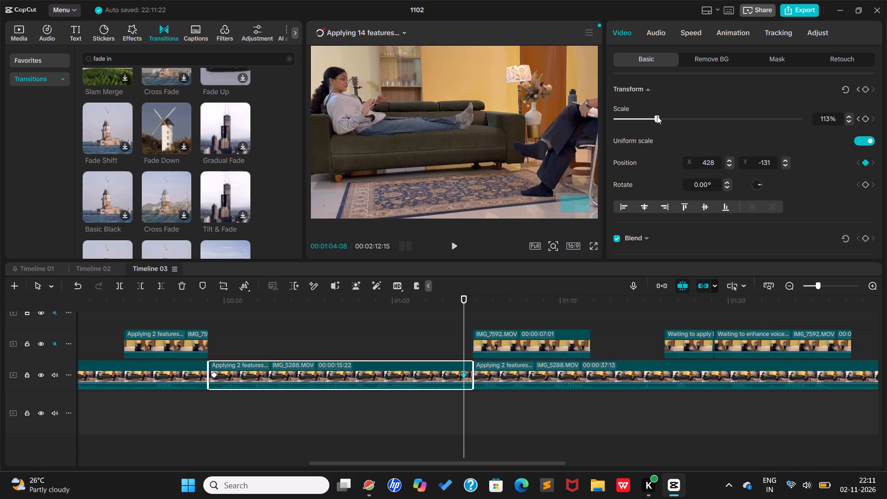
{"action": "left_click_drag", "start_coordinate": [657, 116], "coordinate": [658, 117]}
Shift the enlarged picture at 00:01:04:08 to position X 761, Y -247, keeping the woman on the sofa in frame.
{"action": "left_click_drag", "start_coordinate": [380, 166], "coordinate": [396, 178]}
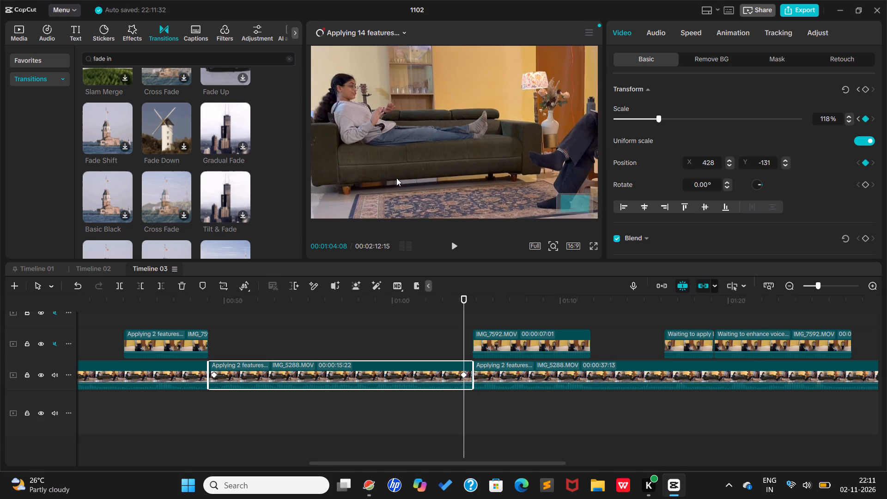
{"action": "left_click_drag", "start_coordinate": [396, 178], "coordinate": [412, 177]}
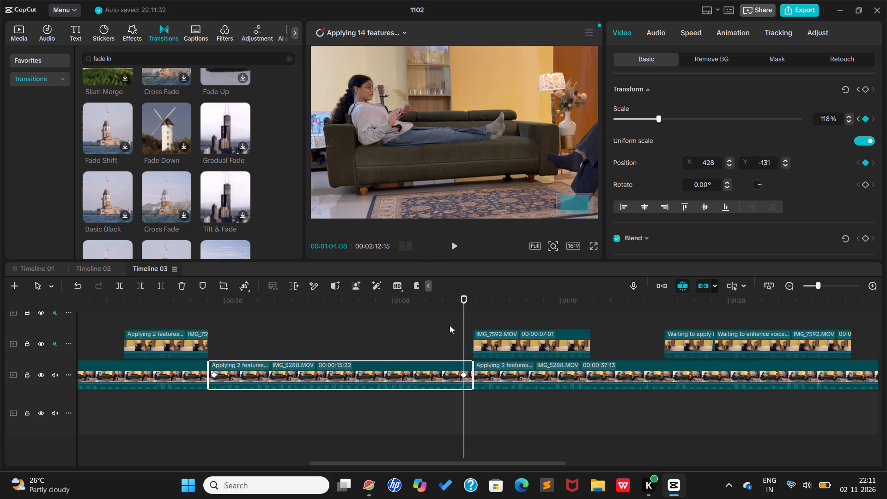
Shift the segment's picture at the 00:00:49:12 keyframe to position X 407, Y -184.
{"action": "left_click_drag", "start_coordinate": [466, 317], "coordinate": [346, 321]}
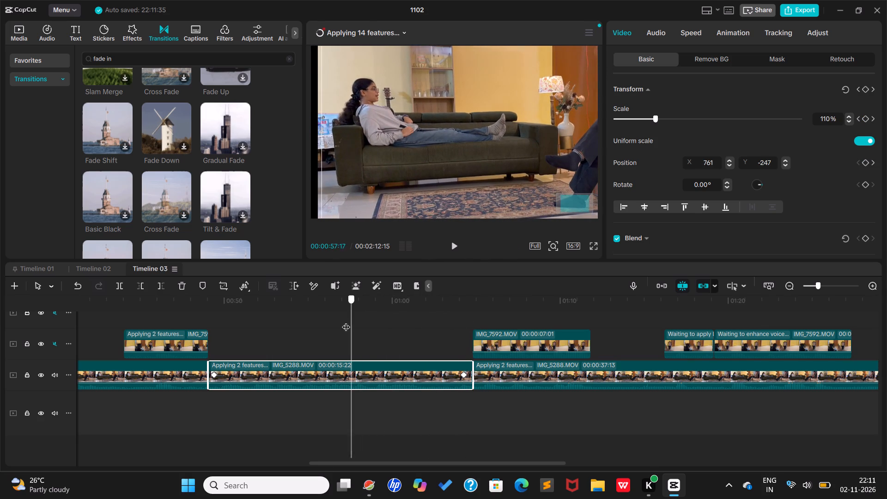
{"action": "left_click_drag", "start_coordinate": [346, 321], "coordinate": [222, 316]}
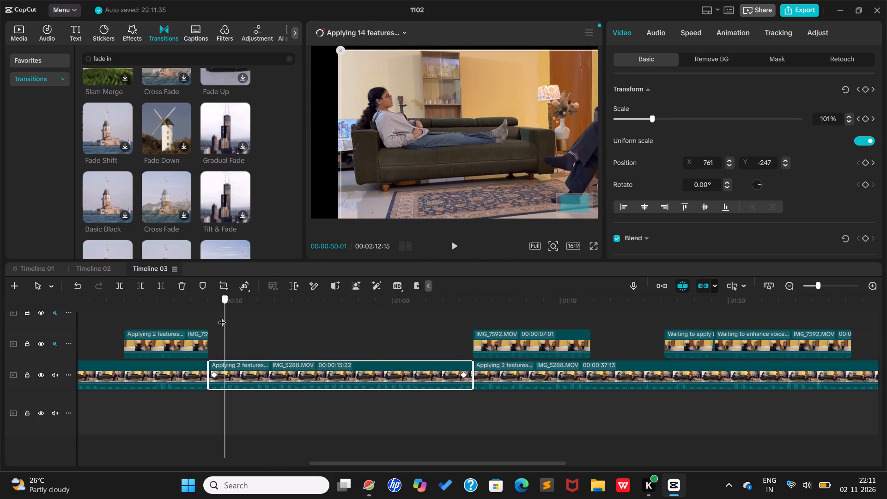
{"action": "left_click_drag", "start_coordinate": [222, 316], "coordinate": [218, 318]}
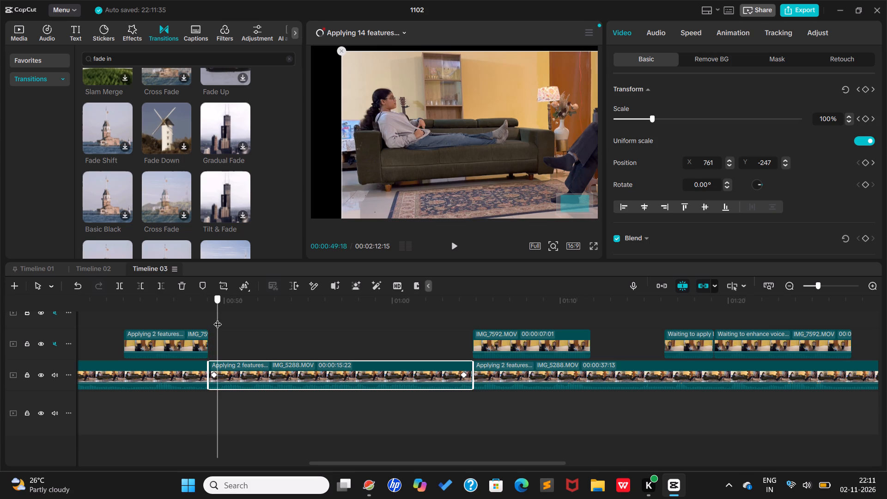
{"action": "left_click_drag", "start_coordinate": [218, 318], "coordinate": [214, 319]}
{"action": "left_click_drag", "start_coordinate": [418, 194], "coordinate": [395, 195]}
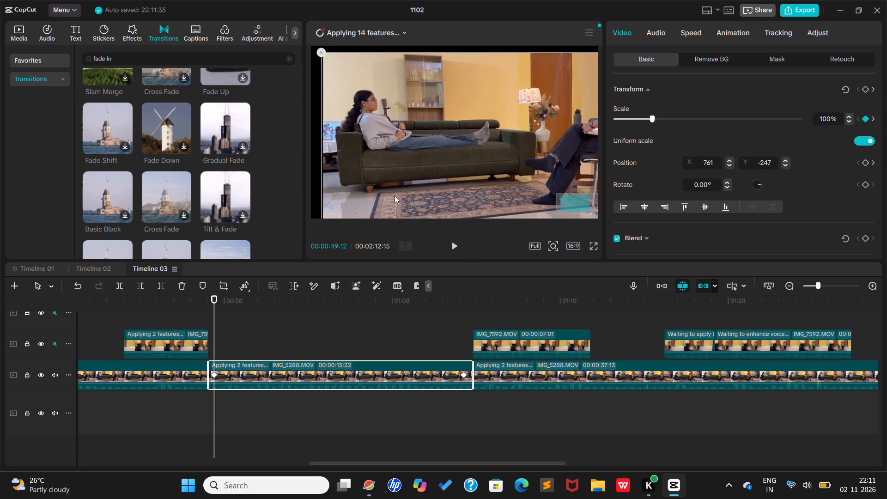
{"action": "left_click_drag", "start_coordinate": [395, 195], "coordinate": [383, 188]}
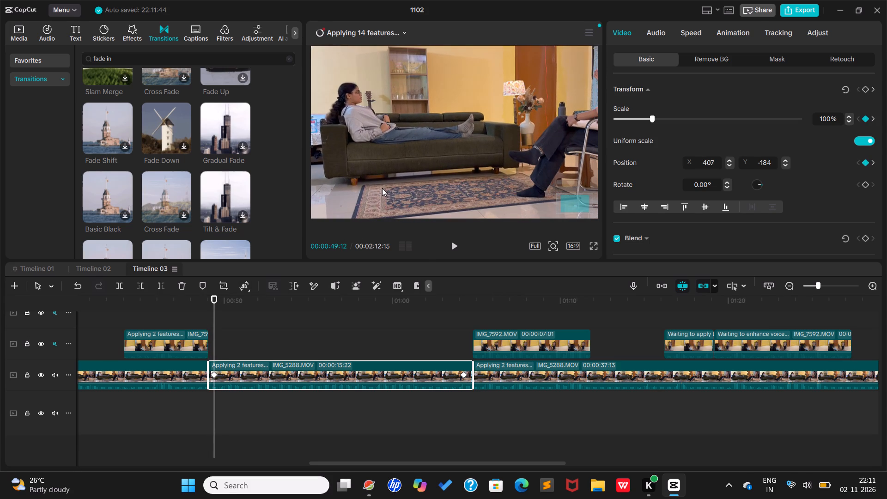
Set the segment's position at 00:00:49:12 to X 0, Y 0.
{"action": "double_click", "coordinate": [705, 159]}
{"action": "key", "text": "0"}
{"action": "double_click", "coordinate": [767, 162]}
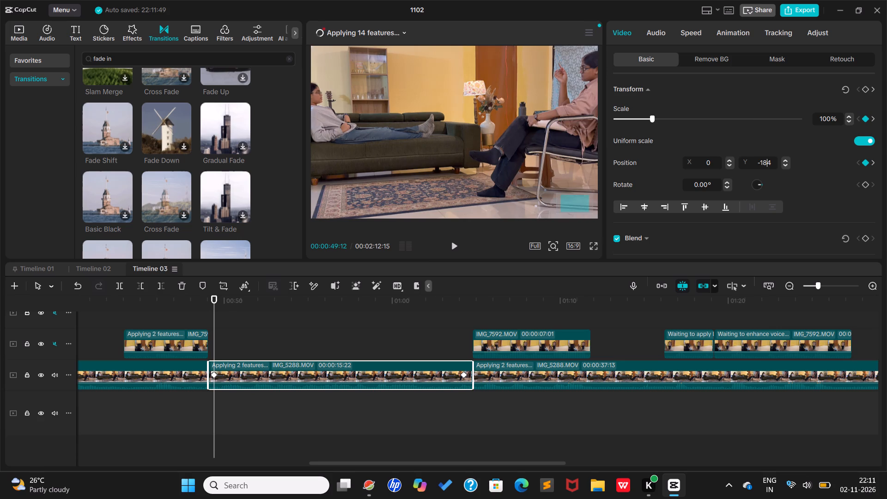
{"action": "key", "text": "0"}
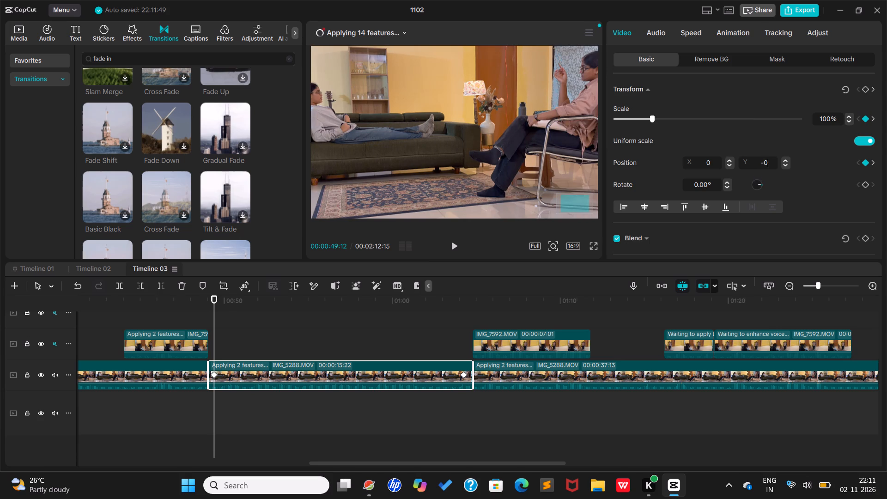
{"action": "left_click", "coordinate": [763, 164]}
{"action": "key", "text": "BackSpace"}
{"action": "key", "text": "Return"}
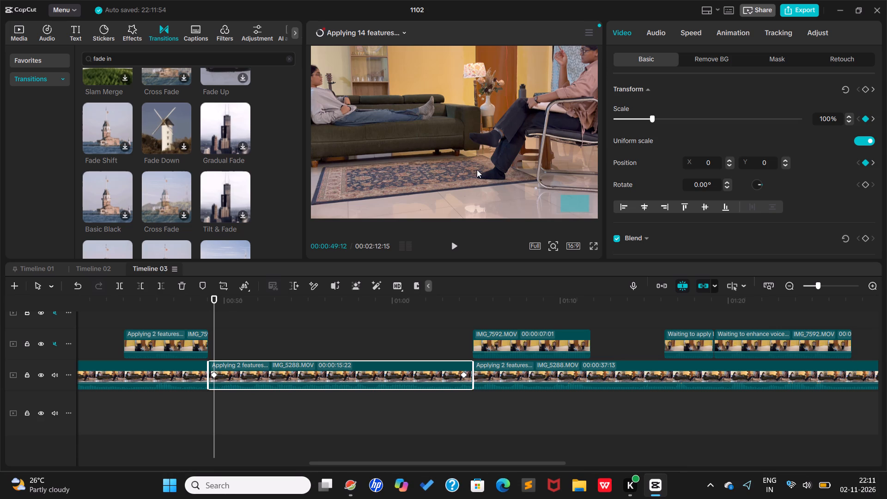
Play back the cut from the preceding IMG_7592 overlay into the IMG_5288 segment to check the push-in.
{"action": "scroll", "coordinate": [477, 170], "scroll_direction": "down", "scroll_amount": 1, "text": "ctrl"}
{"action": "left_click", "coordinate": [593, 241]}
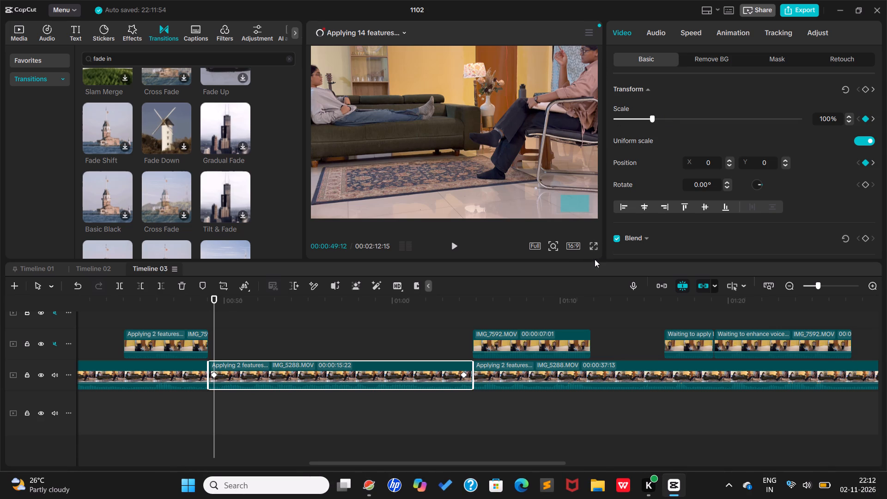
{"action": "left_click", "coordinate": [595, 247]}
{"action": "key", "text": "Escape"}
{"action": "left_click_drag", "start_coordinate": [217, 302], "coordinate": [165, 299]}
{"action": "key", "text": "space"}
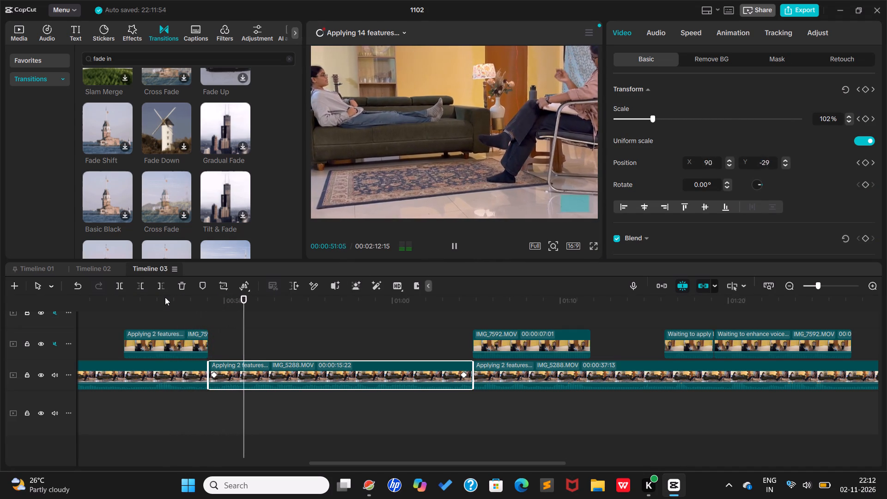
{"action": "key", "text": "space"}
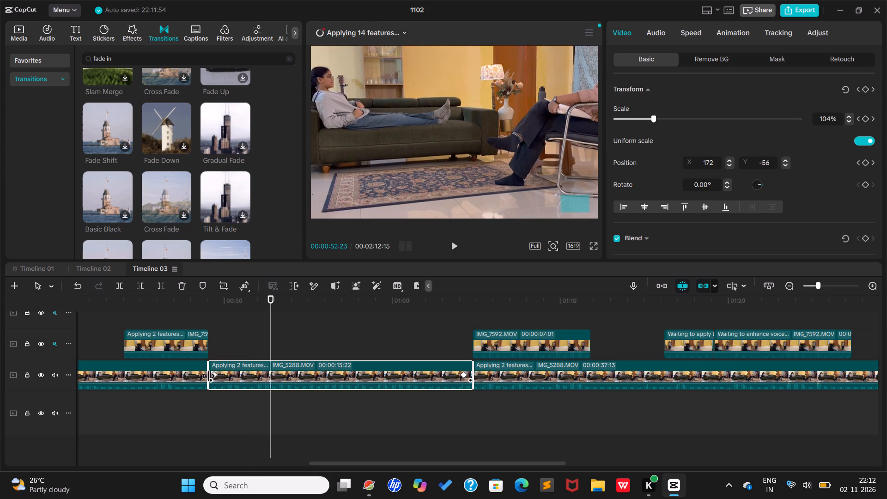
Undo the scale and position keyframes and the splits on the IMG_5288 clip.
{"action": "left_click", "coordinate": [215, 376]}
{"action": "key", "text": "ctrl+z"}
{"action": "key", "text": "ctrl+z"}
{"action": "key", "text": "ctrl+z"}
{"action": "key", "text": "ctrl+z"}
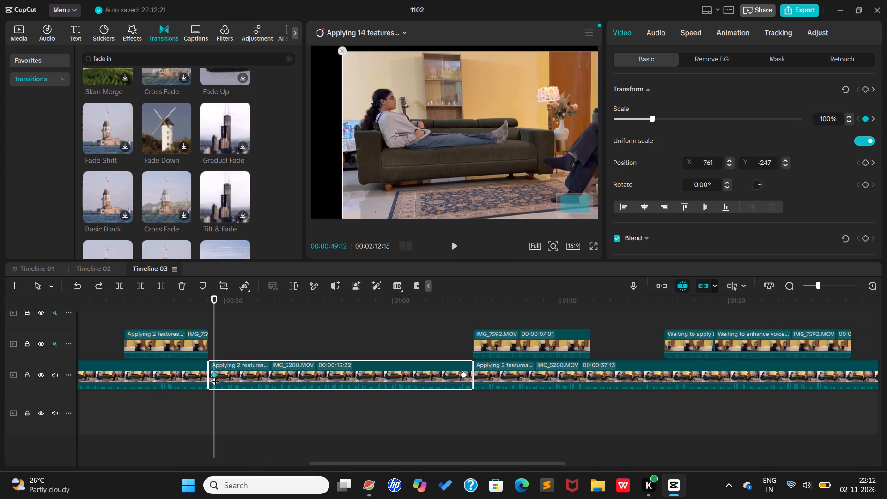
{"action": "key", "text": "ctrl+z"}
{"action": "key", "text": "ctrl+z"}
{"action": "key", "text": "ctrl+z"}
{"action": "key", "text": "ctrl+z"}
{"action": "key", "text": "ctrl+z"}
{"action": "key", "text": "ctrl+z"}
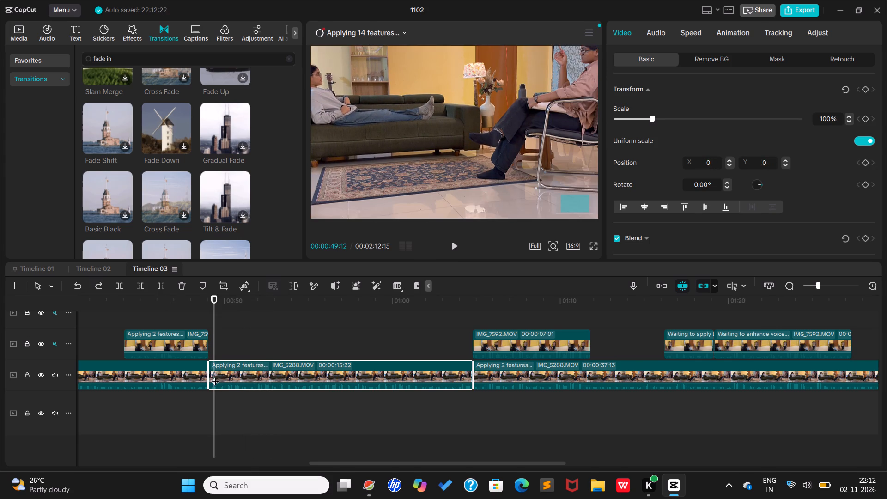
{"action": "key", "text": "ctrl+z"}
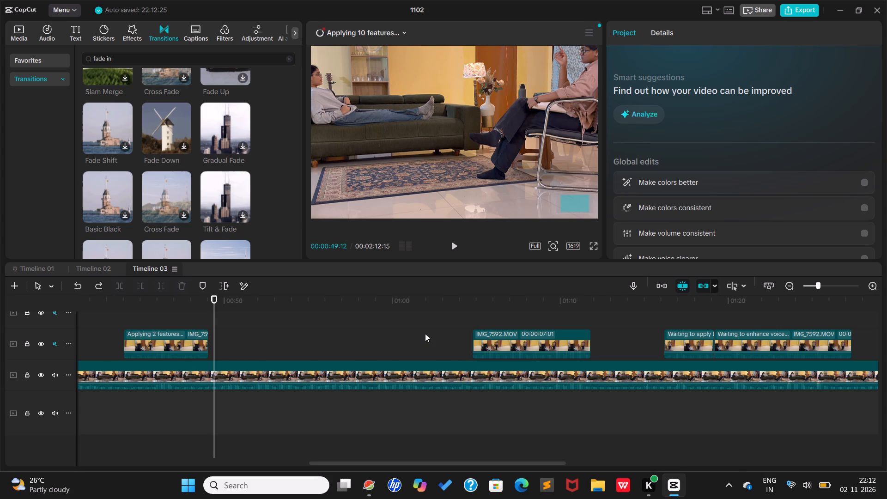
Scrub through Timeline 03 to review the unsplit IMG_5288 clip, the IMG_7592 overlays and the closing clips.
{"action": "left_click_drag", "start_coordinate": [395, 301], "coordinate": [444, 296]}
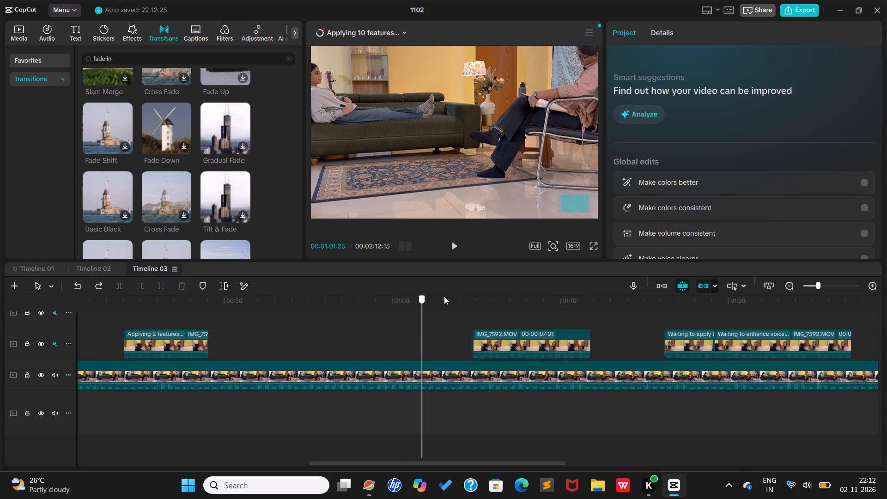
{"action": "left_click_drag", "start_coordinate": [444, 296], "coordinate": [467, 298]}
{"action": "left_click", "coordinate": [469, 385]}
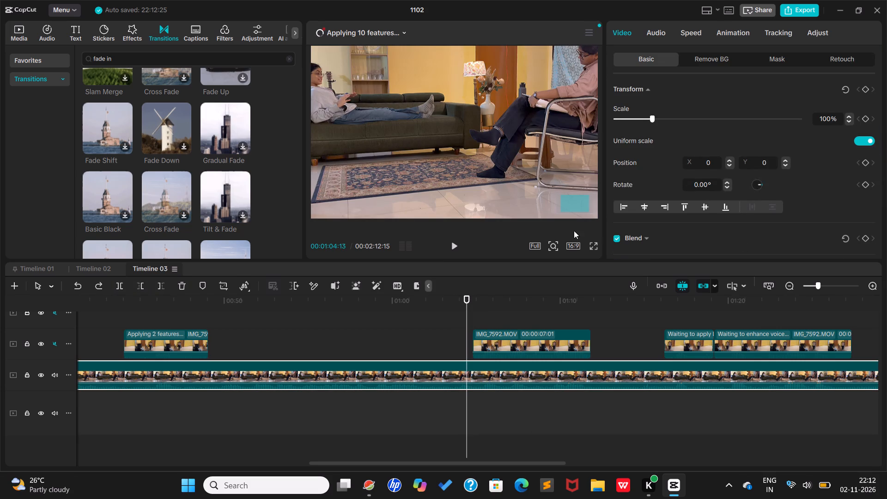
{"action": "left_click_drag", "start_coordinate": [468, 302], "coordinate": [238, 310]}
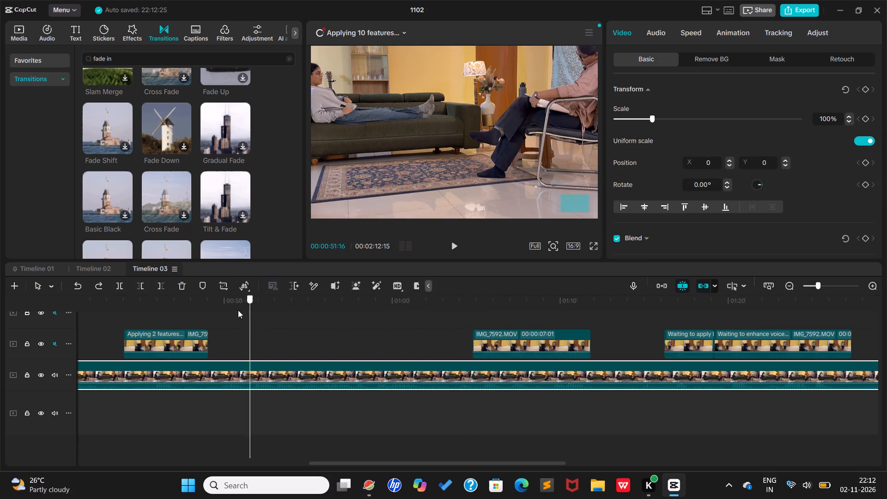
{"action": "left_click_drag", "start_coordinate": [238, 310], "coordinate": [403, 360]}
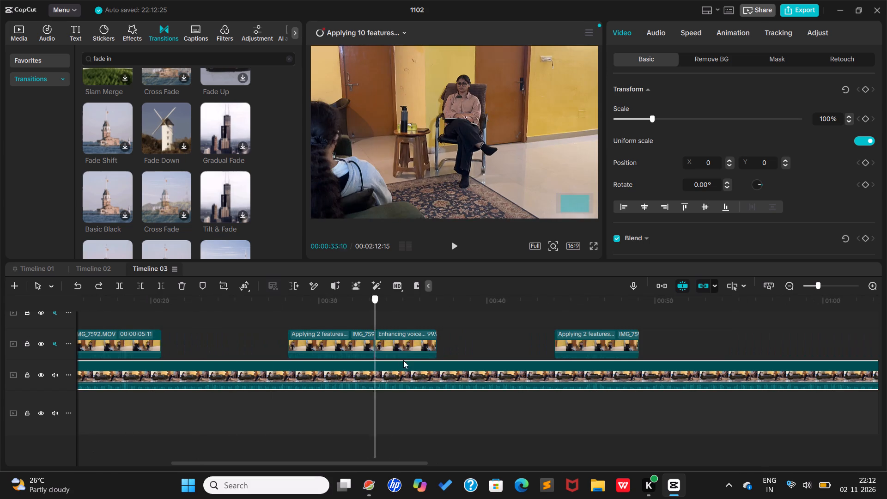
{"action": "left_click_drag", "start_coordinate": [403, 360], "coordinate": [886, 346]}
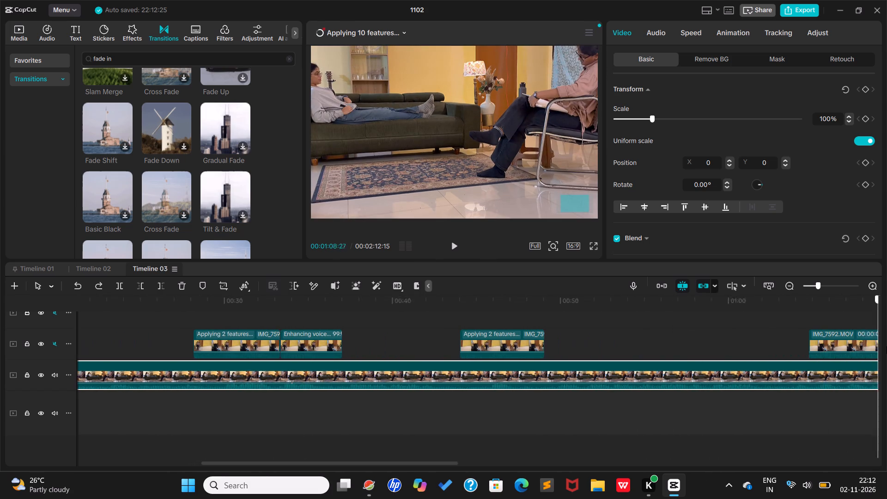
{"action": "left_click_drag", "start_coordinate": [886, 346], "coordinate": [860, 351]}
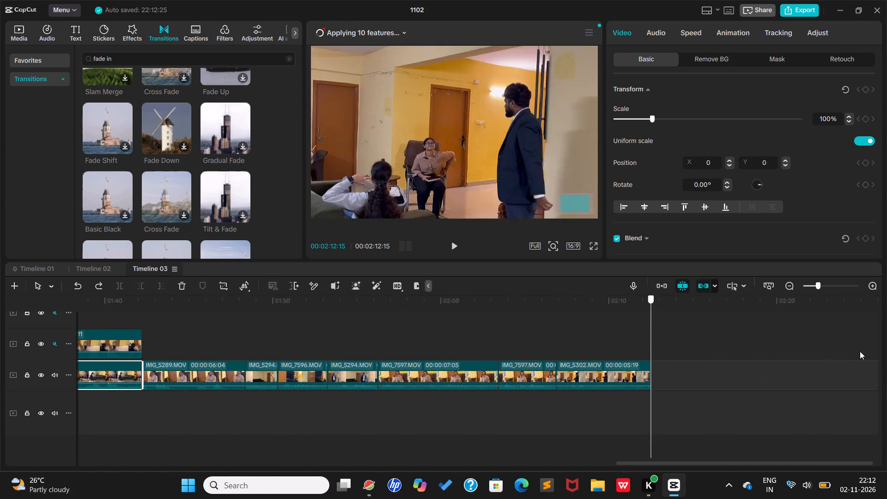
{"action": "left_click_drag", "start_coordinate": [860, 351], "coordinate": [580, 371]}
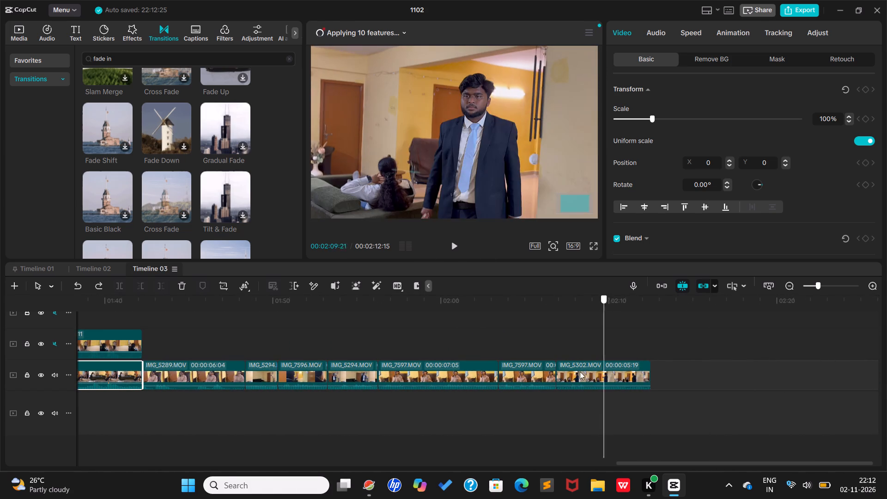
{"action": "left_click_drag", "start_coordinate": [580, 371], "coordinate": [604, 367]}
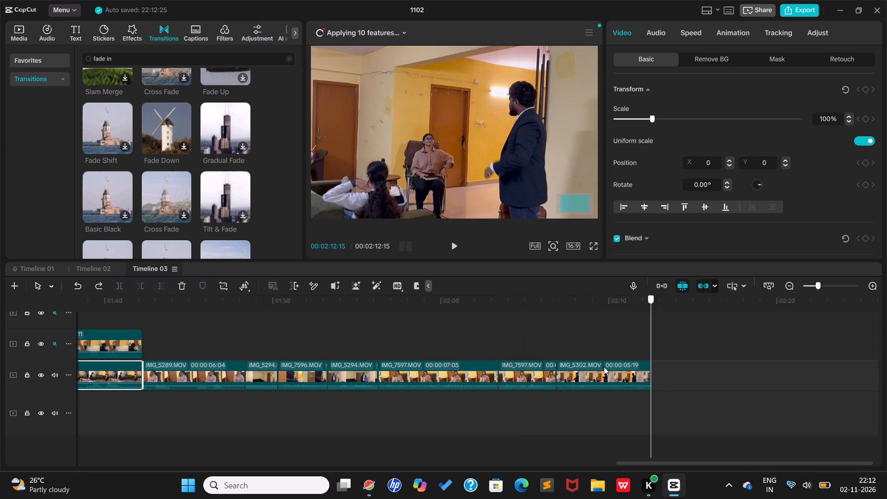
{"action": "left_click_drag", "start_coordinate": [604, 367], "coordinate": [329, 379]}
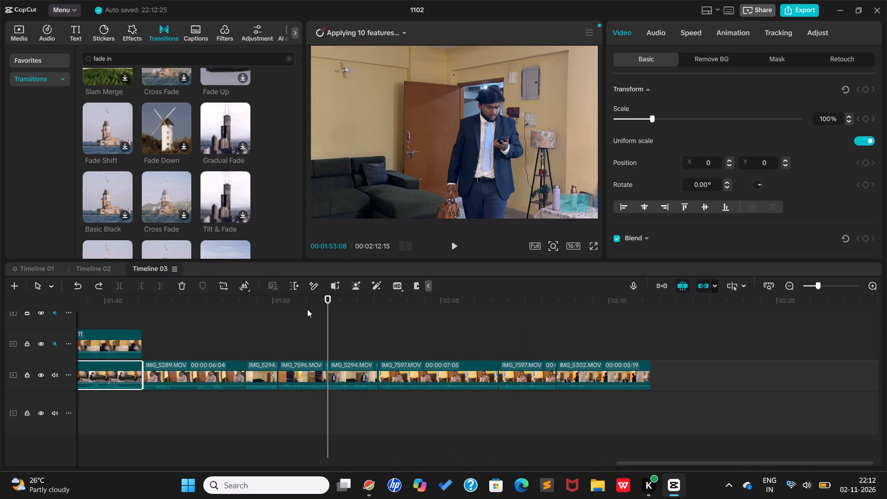
{"action": "left_click_drag", "start_coordinate": [329, 310], "coordinate": [74, 337]}
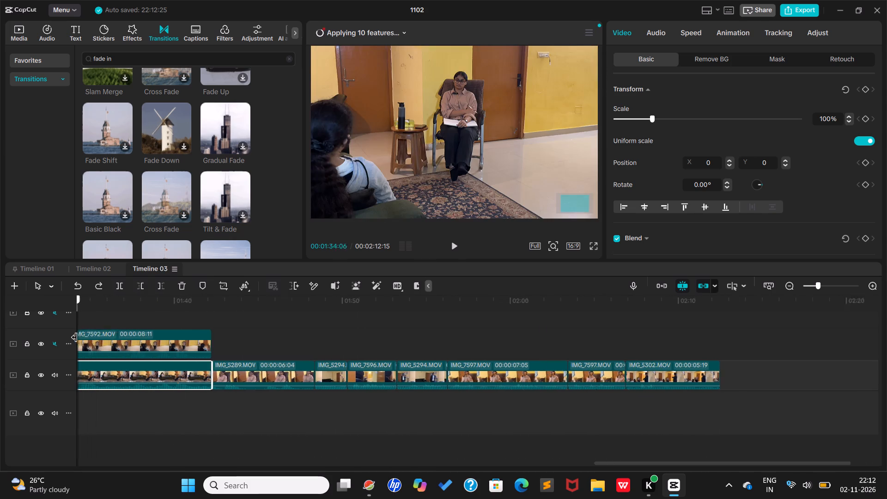
{"action": "left_click_drag", "start_coordinate": [74, 337], "coordinate": [316, 307]}
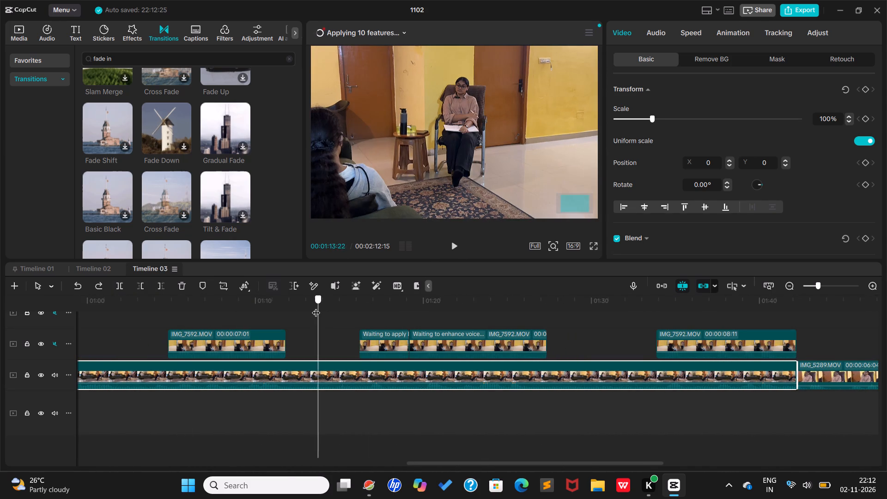
{"action": "left_click_drag", "start_coordinate": [316, 307], "coordinate": [406, 299]}
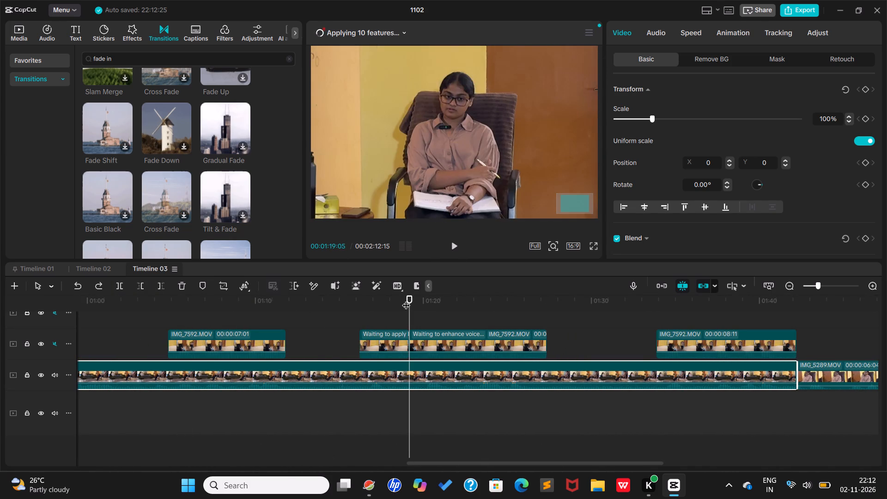
{"action": "left_click_drag", "start_coordinate": [407, 299], "coordinate": [607, 310]}
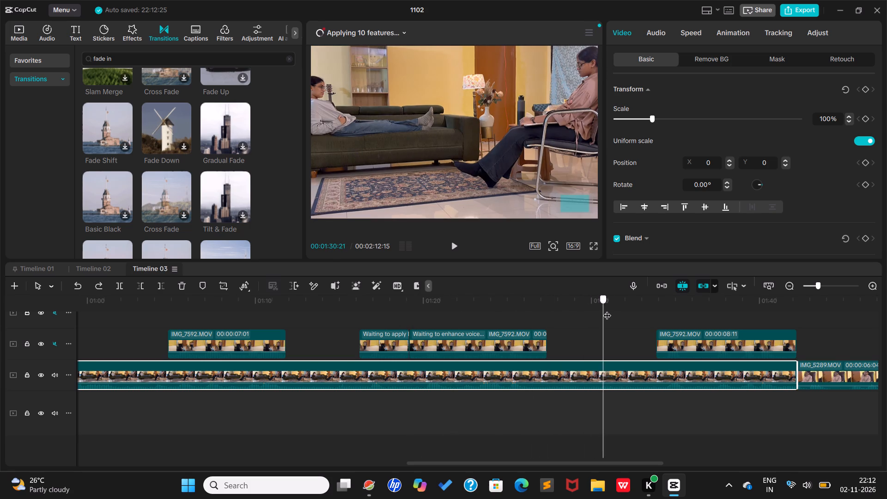
Scrub back to 00:01:12:25 to examine the gap following the 00:00:07:01 IMG_7592 overlay.
{"action": "left_click_drag", "start_coordinate": [607, 310], "coordinate": [289, 346]}
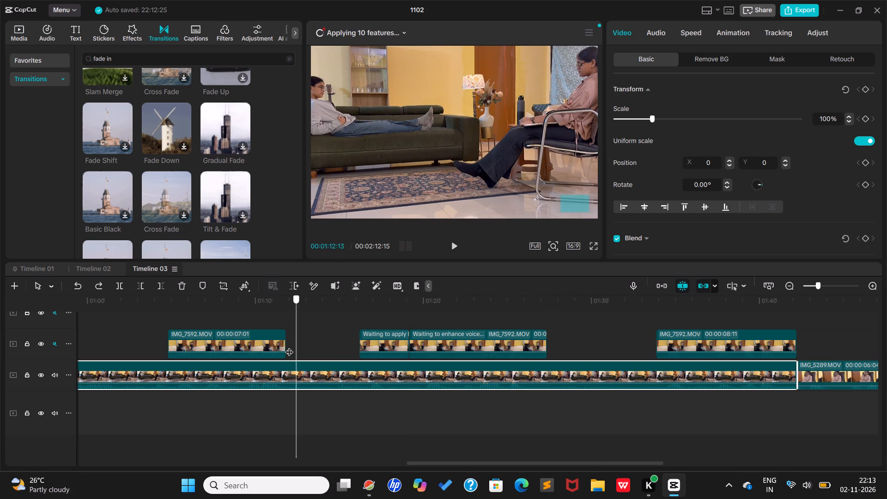
{"action": "left_click_drag", "start_coordinate": [289, 346], "coordinate": [303, 350]}
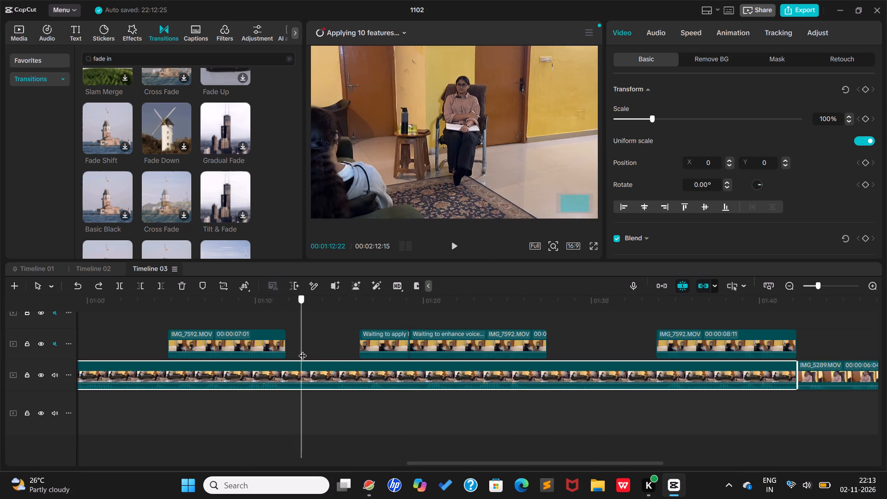
{"action": "left_click_drag", "start_coordinate": [303, 350], "coordinate": [303, 350]}
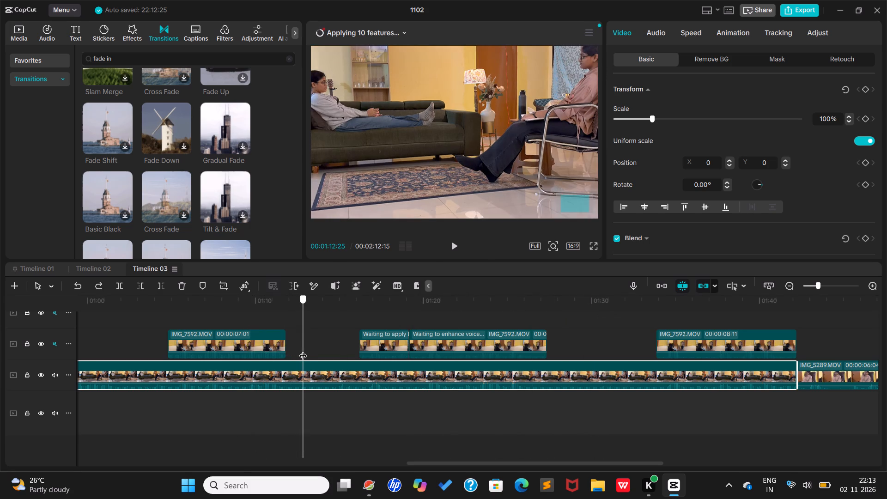
{"action": "left_click_drag", "start_coordinate": [303, 350], "coordinate": [303, 350]}
{"action": "right_click", "coordinate": [303, 350]}
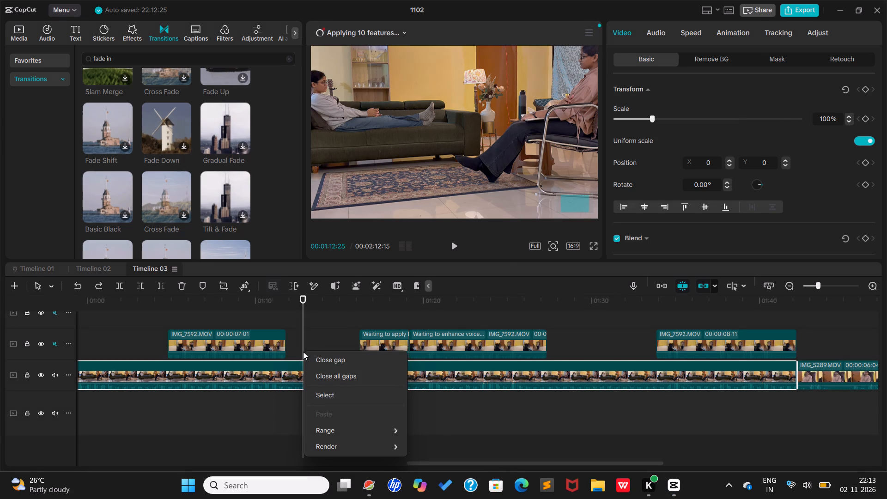
{"action": "left_click", "coordinate": [552, 375]}
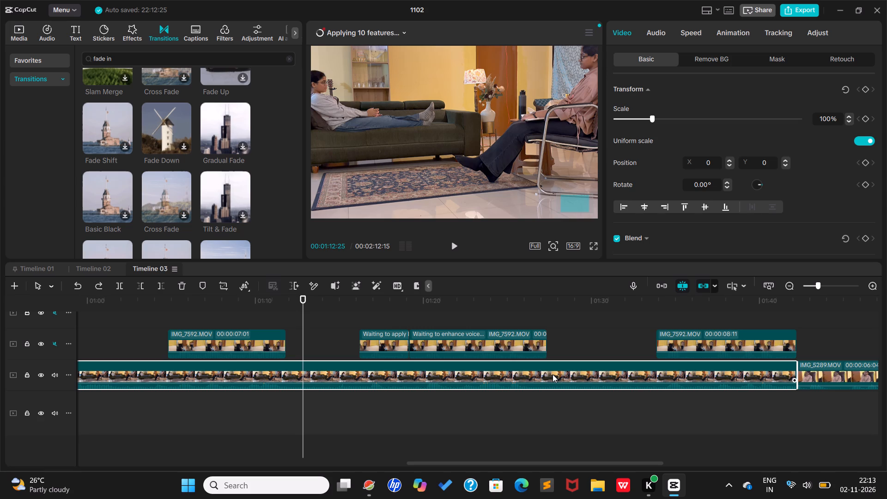
View the preview full screen, rewind to the start of Timeline 03 and play the opening shots up to about 00:00:14.
{"action": "left_click", "coordinate": [535, 171]}
{"action": "left_click", "coordinate": [596, 249]}
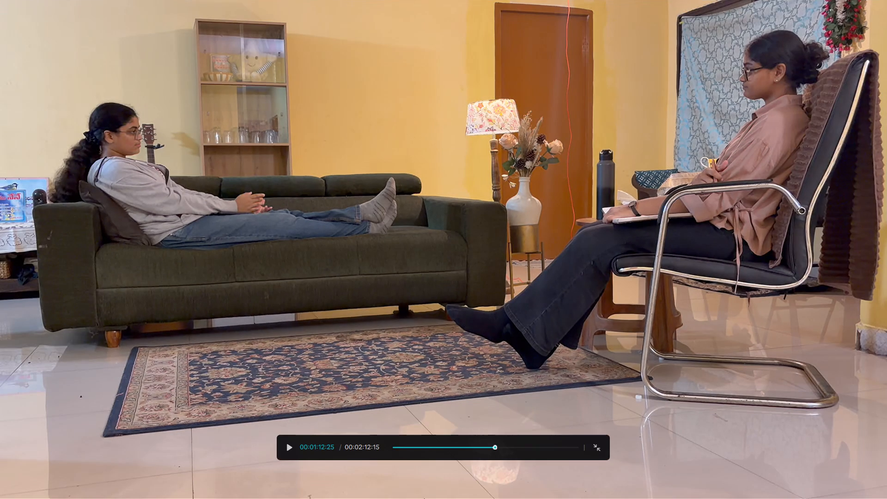
{"action": "left_click_drag", "start_coordinate": [454, 450], "coordinate": [426, 450]}
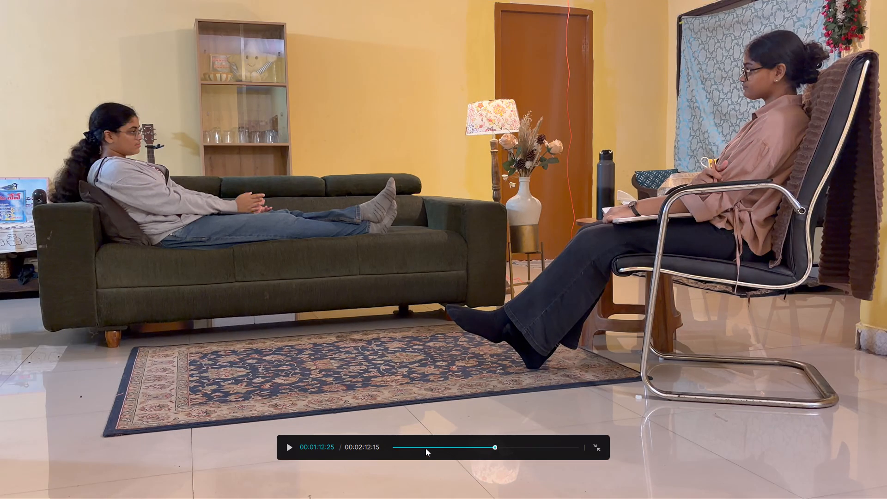
{"action": "left_click", "coordinate": [425, 448]}
{"action": "left_click_drag", "start_coordinate": [425, 448], "coordinate": [375, 449]}
{"action": "left_click", "coordinate": [406, 447]}
{"action": "left_click_drag", "start_coordinate": [404, 447], "coordinate": [396, 450]}
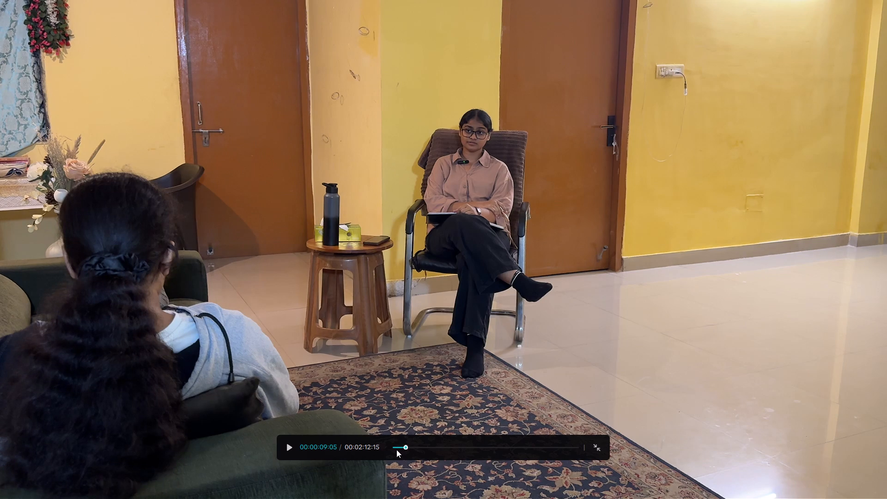
{"action": "left_click_drag", "start_coordinate": [396, 450], "coordinate": [395, 450]}
{"action": "left_click", "coordinate": [396, 450]}
{"action": "left_click", "coordinate": [394, 447]}
{"action": "key", "text": "space"}
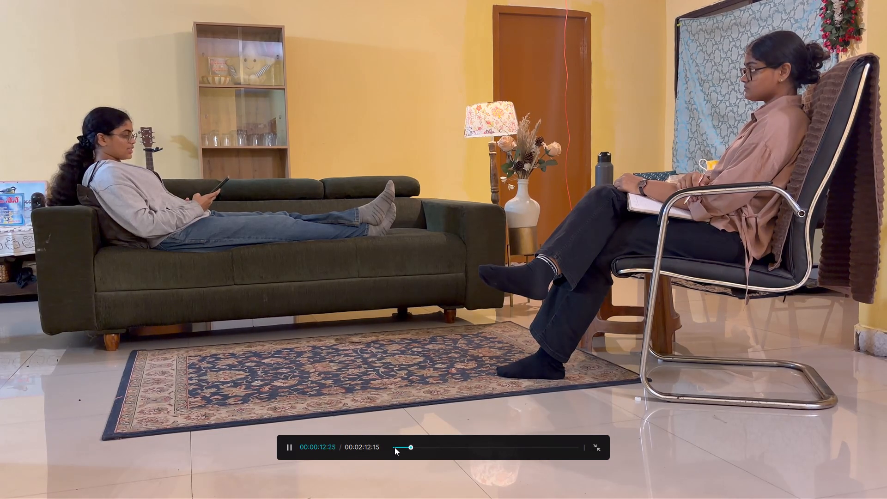
{"action": "key", "text": "space"}
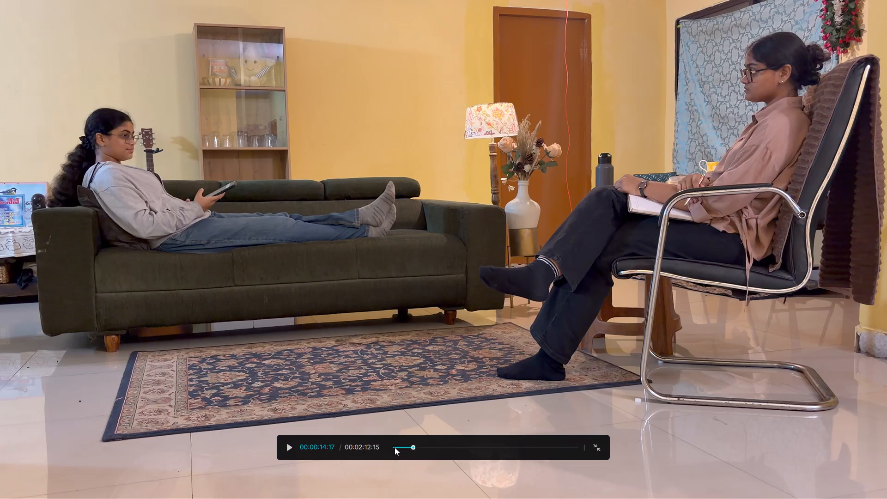
Replay Timeline 03 full screen from its start to review the cuts between the sofa shot and the over-the-shoulder shot past 00:00:32.
{"action": "left_click", "coordinate": [395, 447]}
{"action": "key", "text": "space"}
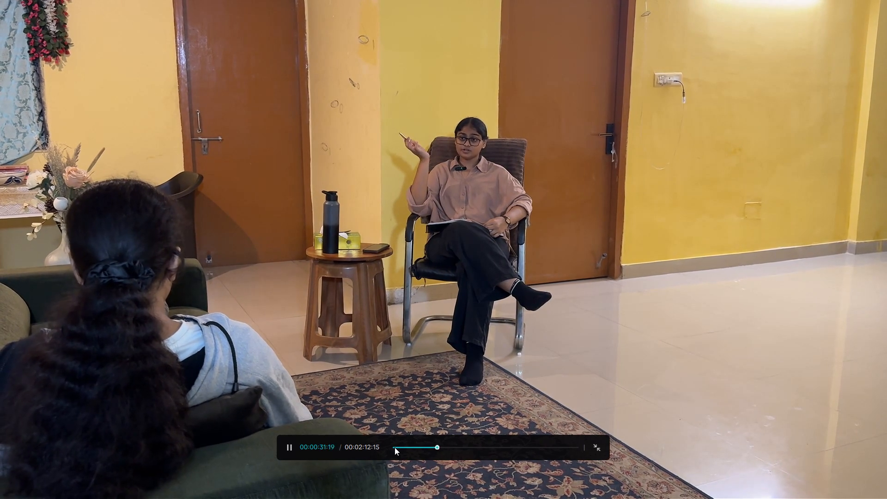
{"action": "key", "text": "space"}
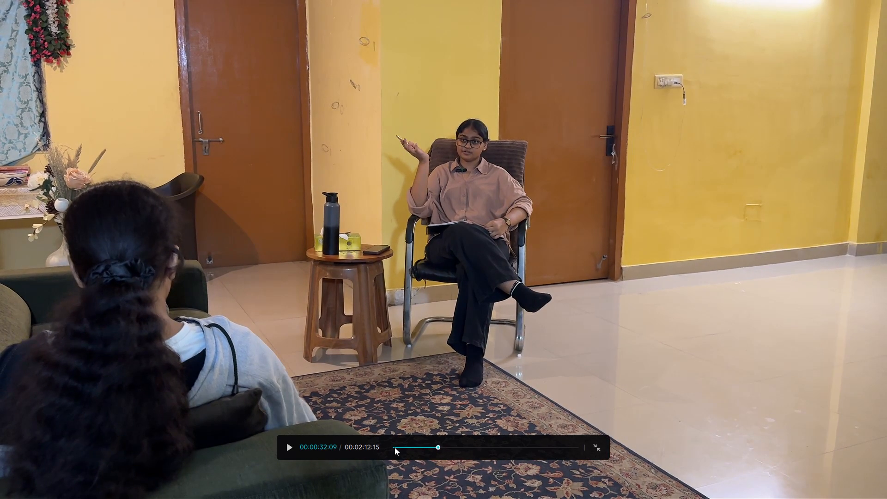
{"action": "key", "text": "space"}
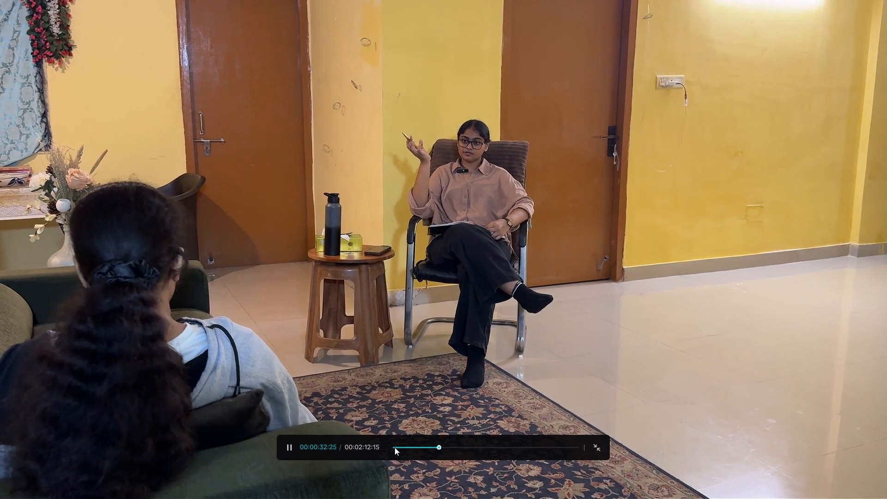
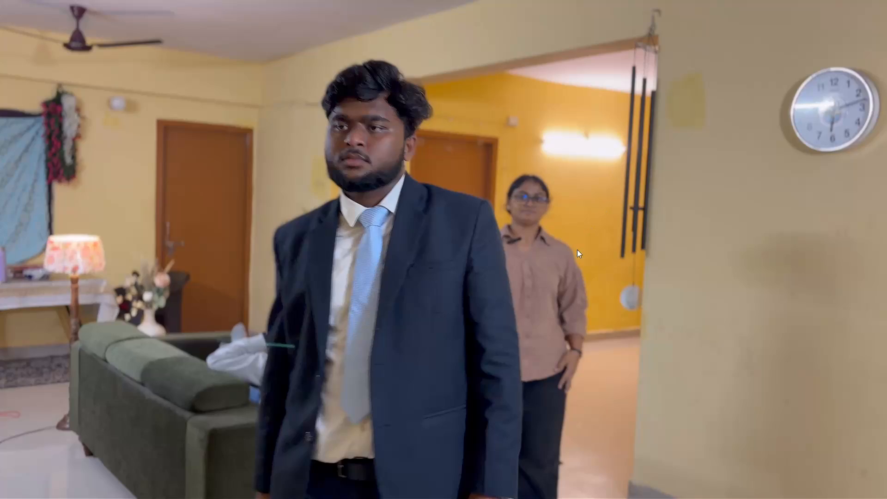
Leave the full-screen preview and scrub back and forth through the closing clips of Timeline 03 to review them, stopping at 00:01:41:17.
{"action": "key", "text": "Escape"}
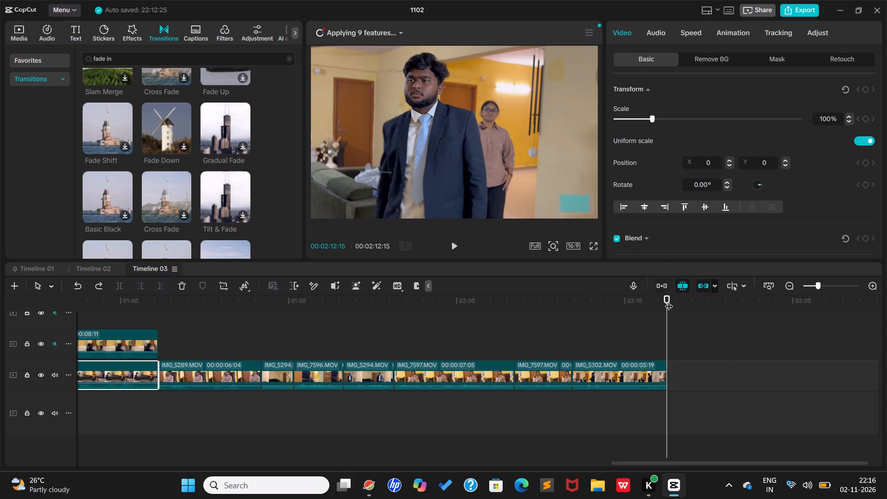
{"action": "left_click_drag", "start_coordinate": [669, 304], "coordinate": [565, 343]}
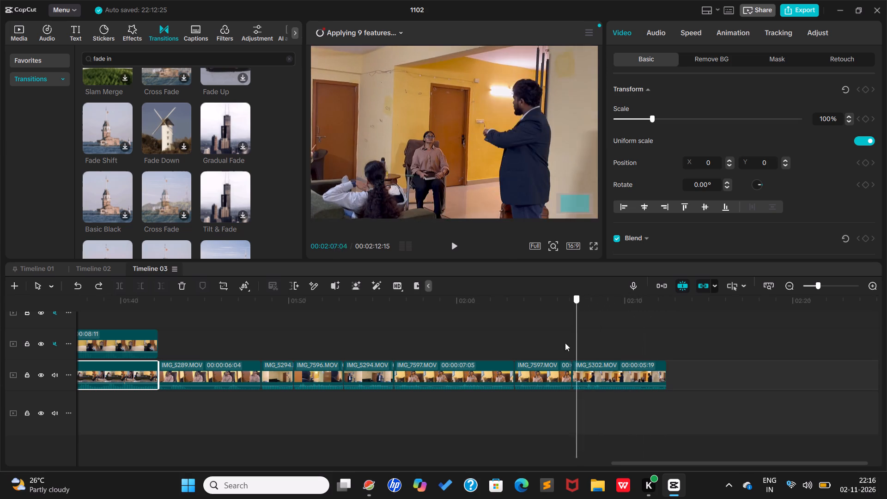
{"action": "left_click_drag", "start_coordinate": [565, 343], "coordinate": [506, 348]}
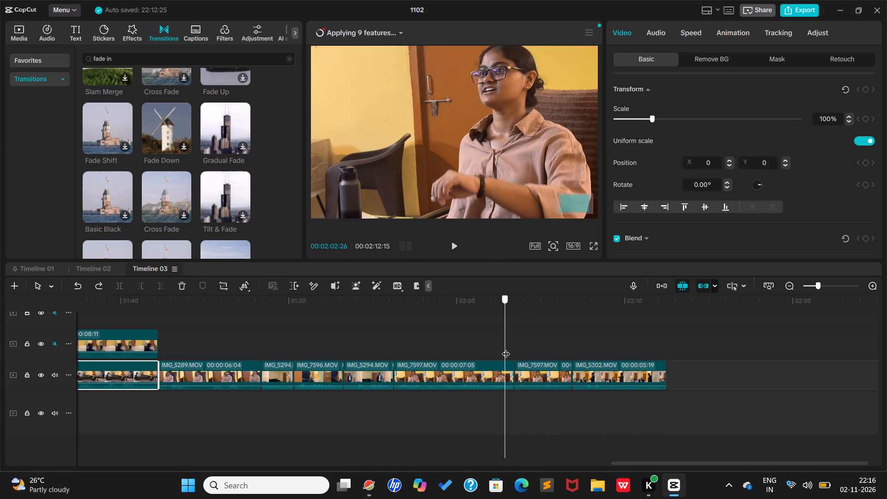
{"action": "left_click_drag", "start_coordinate": [506, 348], "coordinate": [392, 375]}
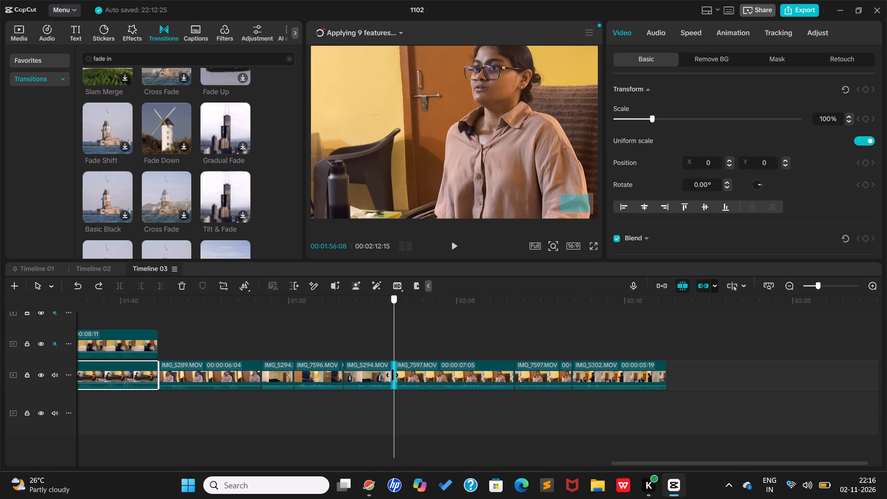
{"action": "left_click_drag", "start_coordinate": [392, 375], "coordinate": [450, 375]}
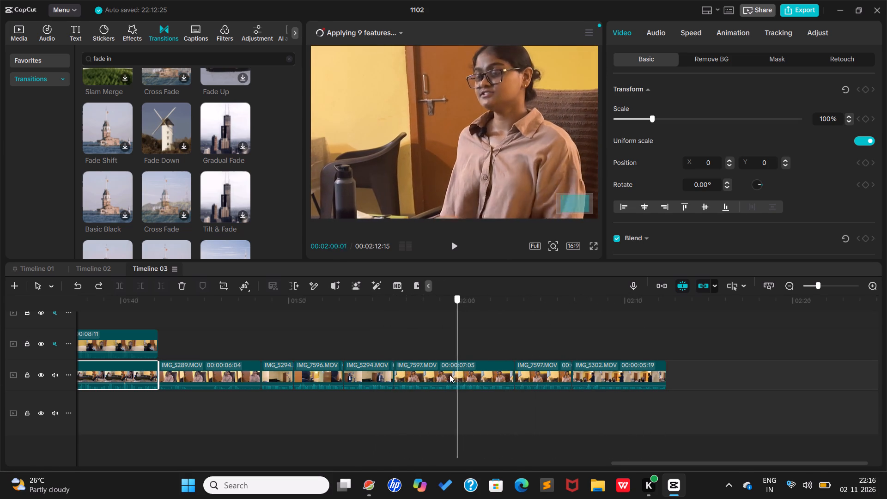
{"action": "left_click_drag", "start_coordinate": [450, 375], "coordinate": [436, 380]}
{"action": "left_click", "coordinate": [449, 378]}
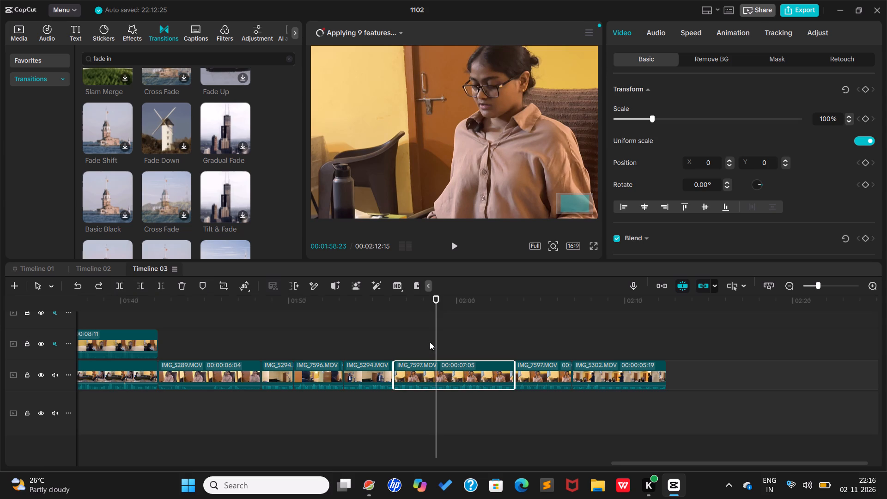
{"action": "left_click_drag", "start_coordinate": [434, 335], "coordinate": [499, 324]}
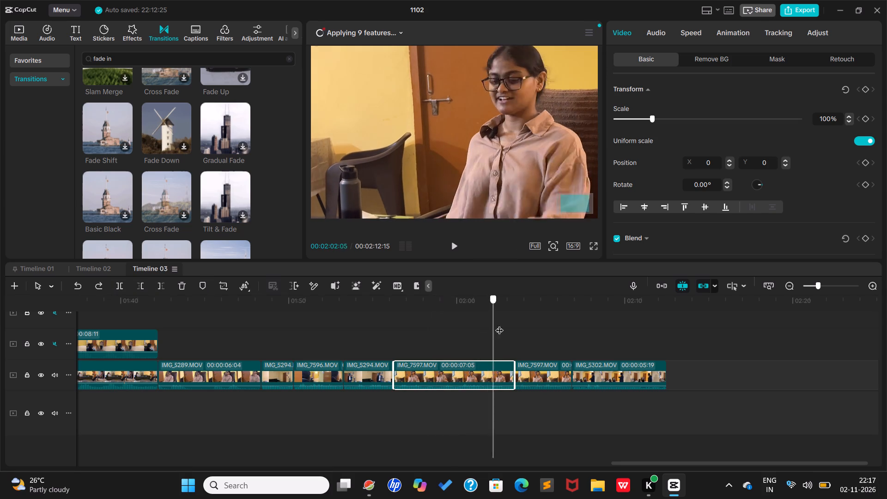
{"action": "left_click_drag", "start_coordinate": [499, 324], "coordinate": [441, 339]}
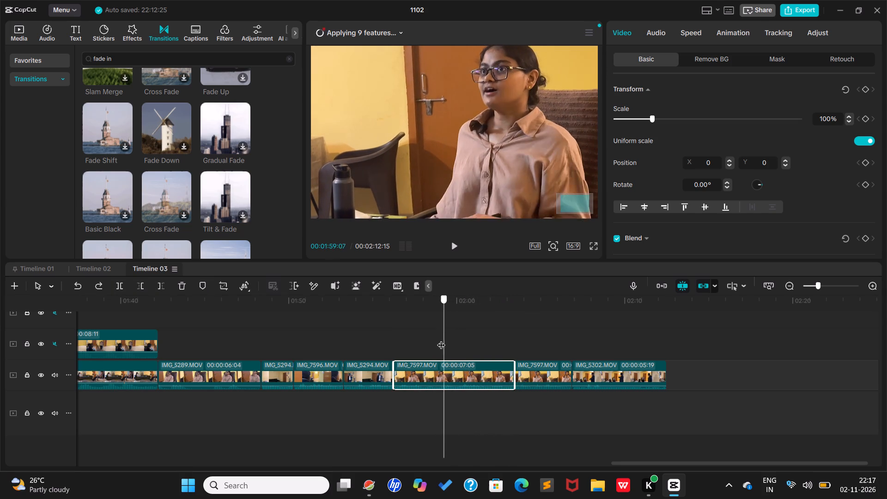
{"action": "left_click_drag", "start_coordinate": [441, 339], "coordinate": [295, 375]}
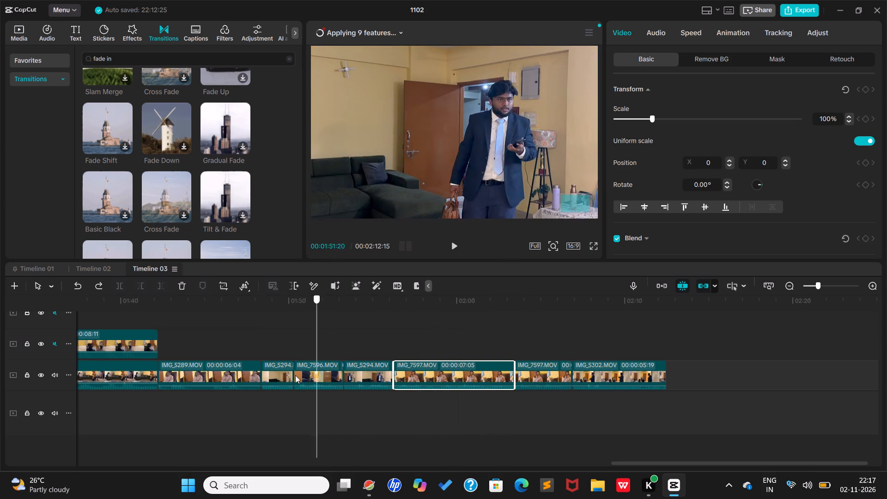
{"action": "left_click_drag", "start_coordinate": [295, 375], "coordinate": [158, 404]}
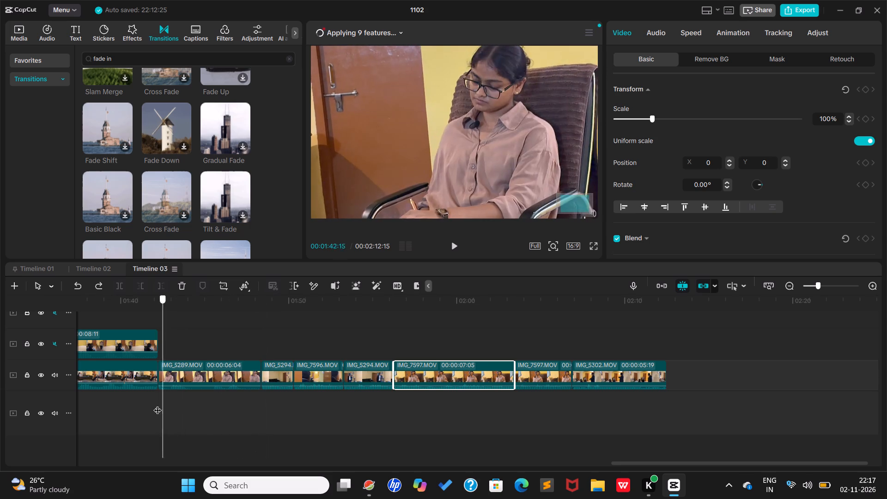
{"action": "left_click_drag", "start_coordinate": [158, 404], "coordinate": [304, 399]}
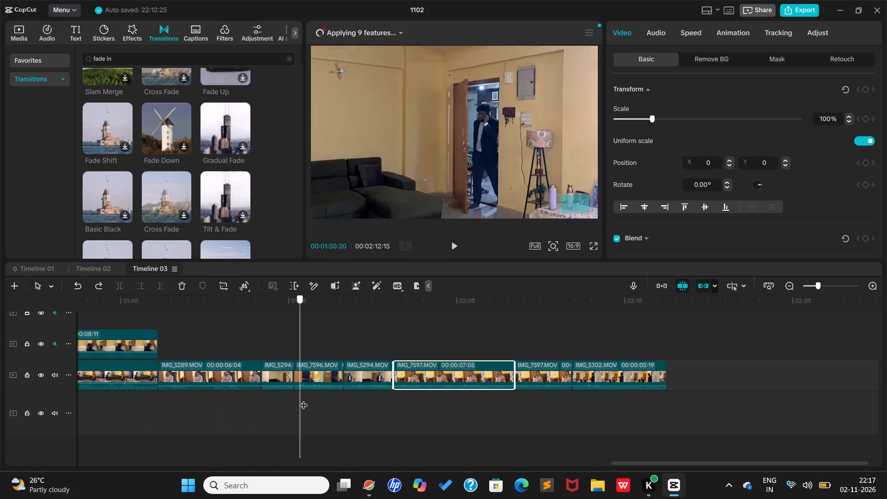
{"action": "left_click_drag", "start_coordinate": [304, 399], "coordinate": [154, 436]}
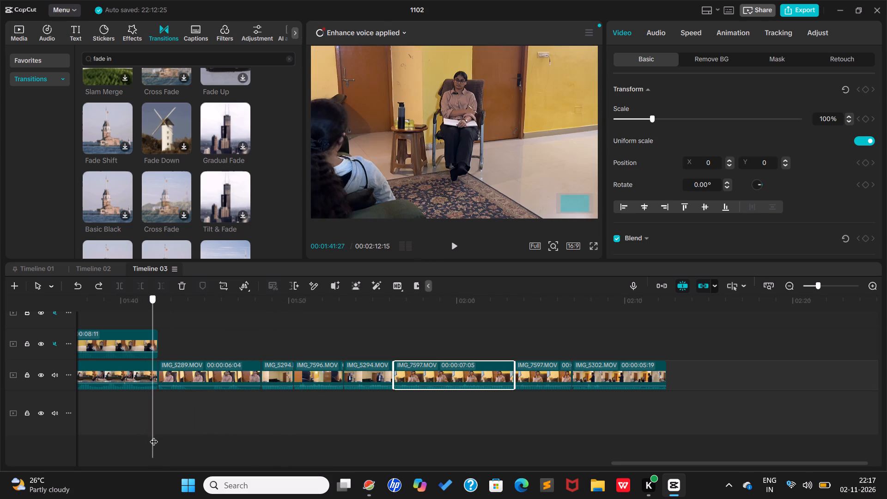
{"action": "left_click_drag", "start_coordinate": [154, 436], "coordinate": [147, 435]}
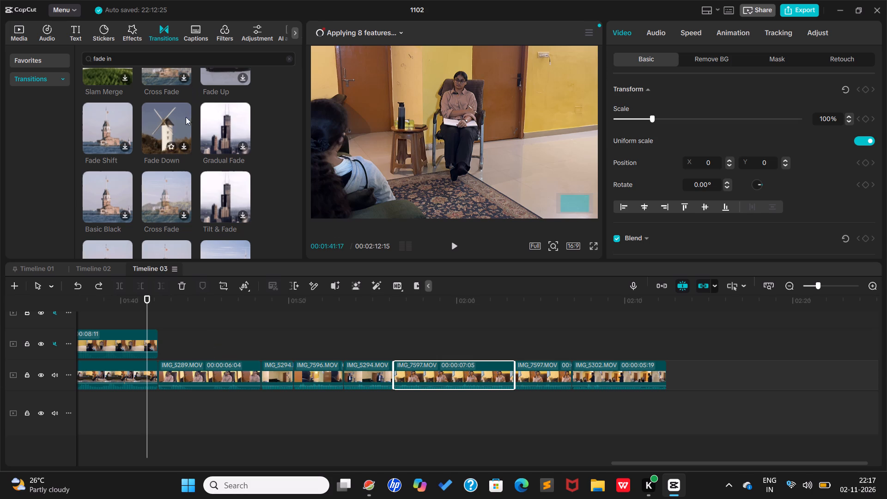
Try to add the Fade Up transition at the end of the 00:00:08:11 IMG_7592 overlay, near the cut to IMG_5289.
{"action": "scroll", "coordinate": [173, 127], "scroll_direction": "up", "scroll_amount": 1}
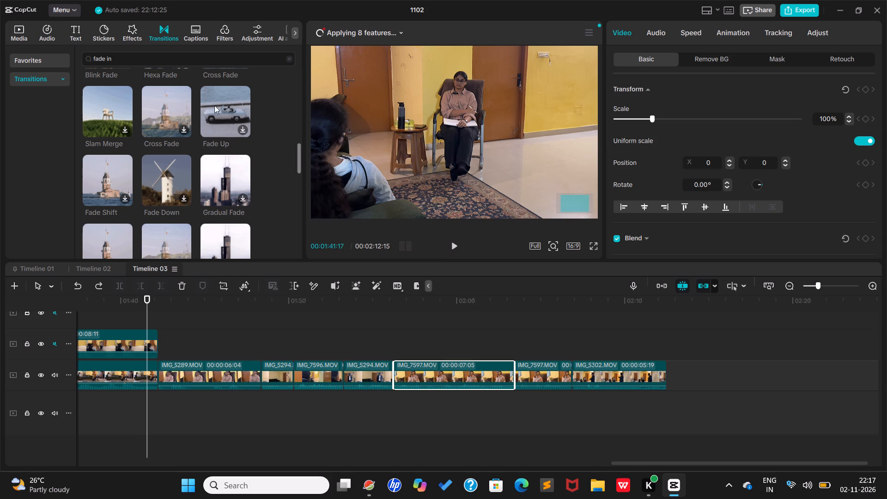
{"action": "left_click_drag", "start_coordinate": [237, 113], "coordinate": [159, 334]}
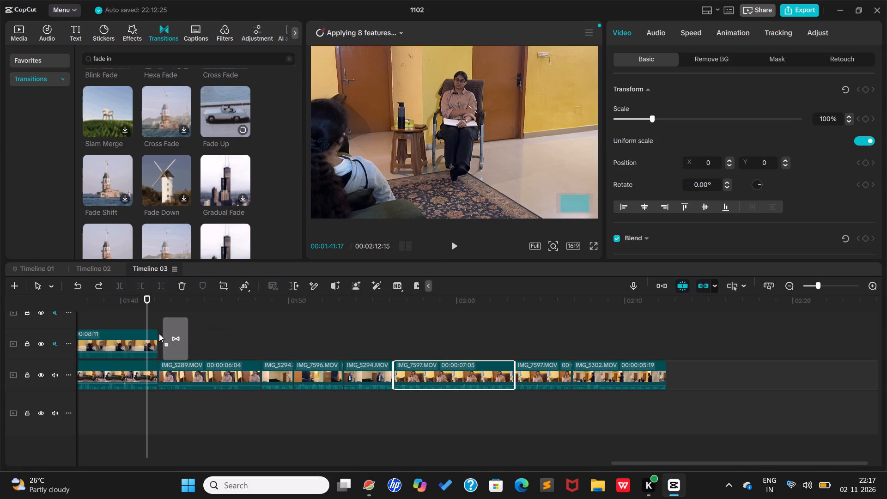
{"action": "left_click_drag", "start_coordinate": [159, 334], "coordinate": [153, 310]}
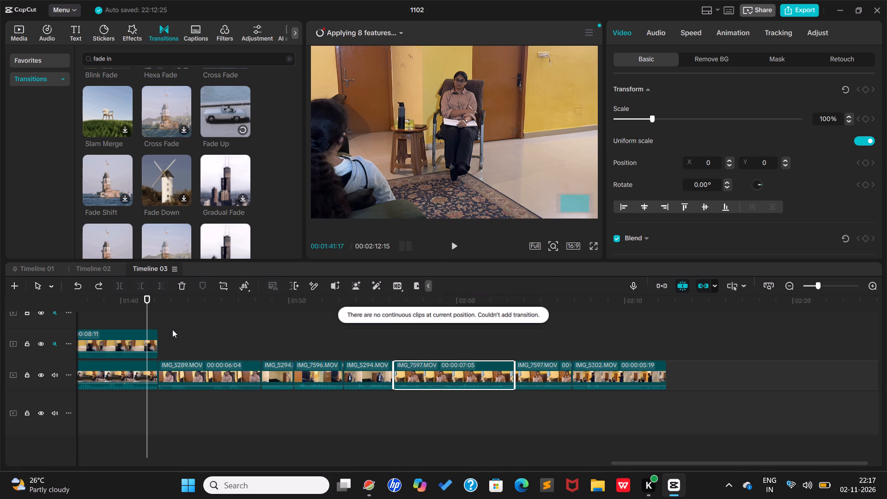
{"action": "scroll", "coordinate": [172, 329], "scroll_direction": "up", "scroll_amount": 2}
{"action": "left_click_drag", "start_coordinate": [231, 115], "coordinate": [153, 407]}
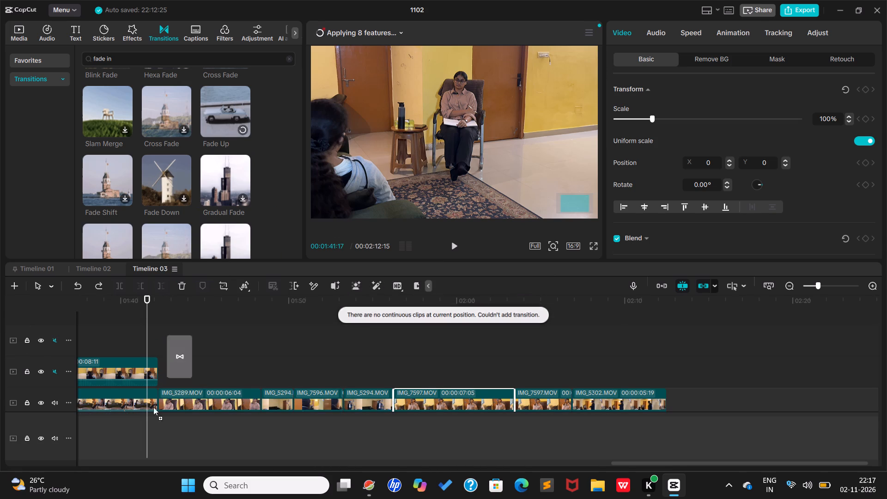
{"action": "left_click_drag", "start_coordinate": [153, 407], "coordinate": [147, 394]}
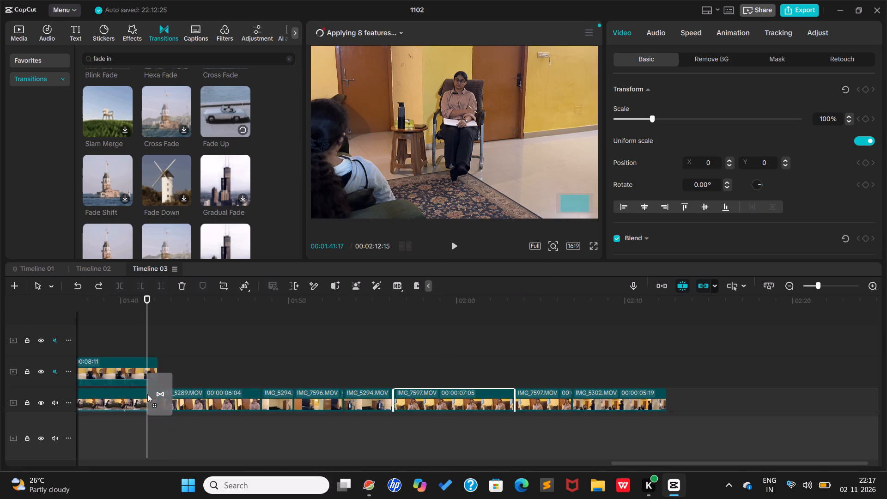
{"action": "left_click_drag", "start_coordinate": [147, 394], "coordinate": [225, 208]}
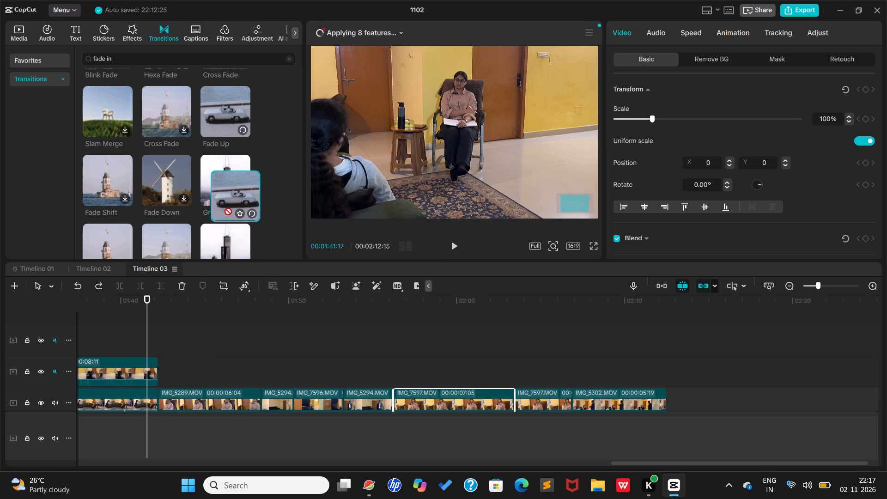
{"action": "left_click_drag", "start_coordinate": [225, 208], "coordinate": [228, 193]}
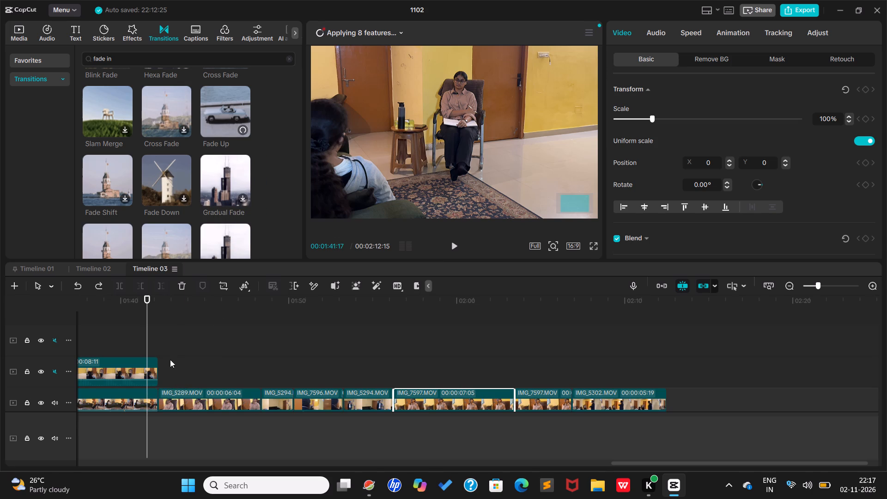
Review the IMG_7592 overlays back to about 00:01:20, then play Timeline 03 from 00:01:41:11 through its closing clips to the end.
{"action": "left_click_drag", "start_coordinate": [149, 341], "coordinate": [223, 365]}
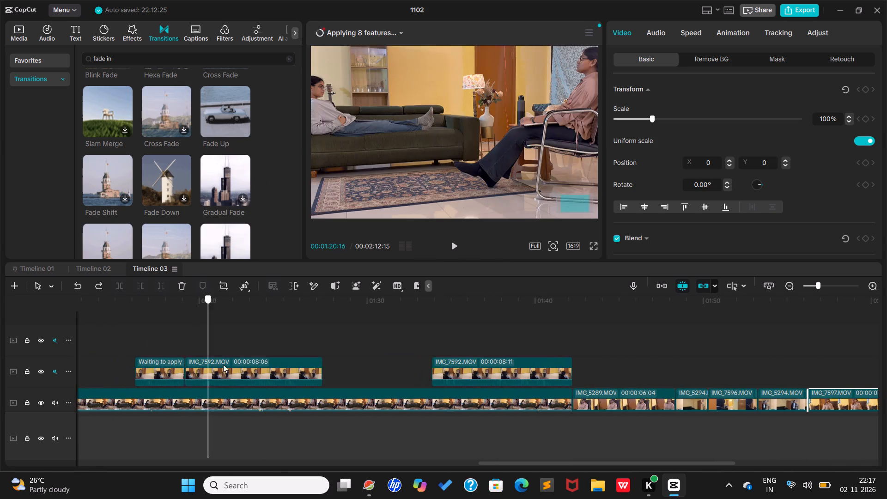
{"action": "left_click_drag", "start_coordinate": [223, 365], "coordinate": [558, 365]}
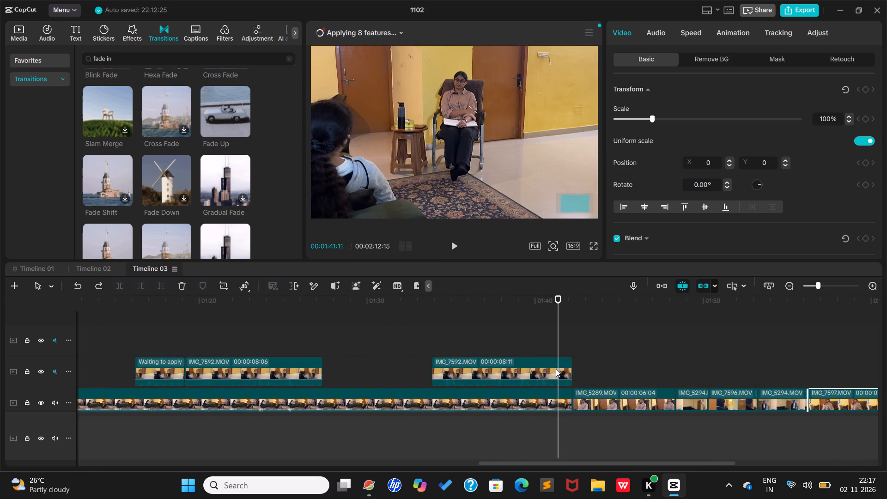
{"action": "key", "text": "space"}
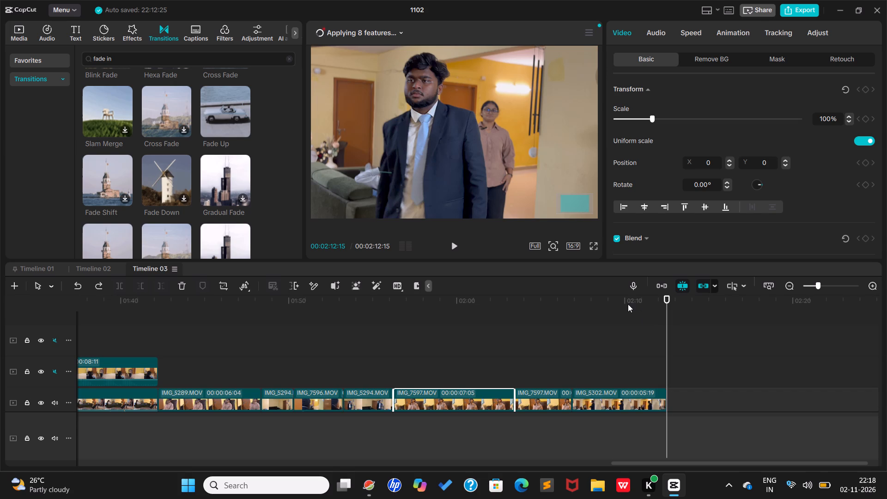
Scrub back from the closing IMG_5302 clip through the earlier shots to the start of Timeline 03.
{"action": "left_click_drag", "start_coordinate": [620, 304], "coordinate": [589, 316]}
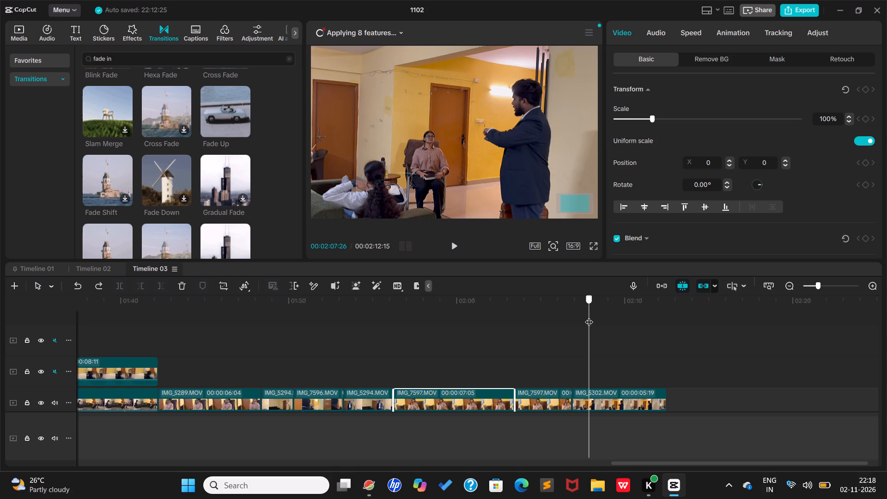
{"action": "left_click_drag", "start_coordinate": [589, 316], "coordinate": [590, 298]}
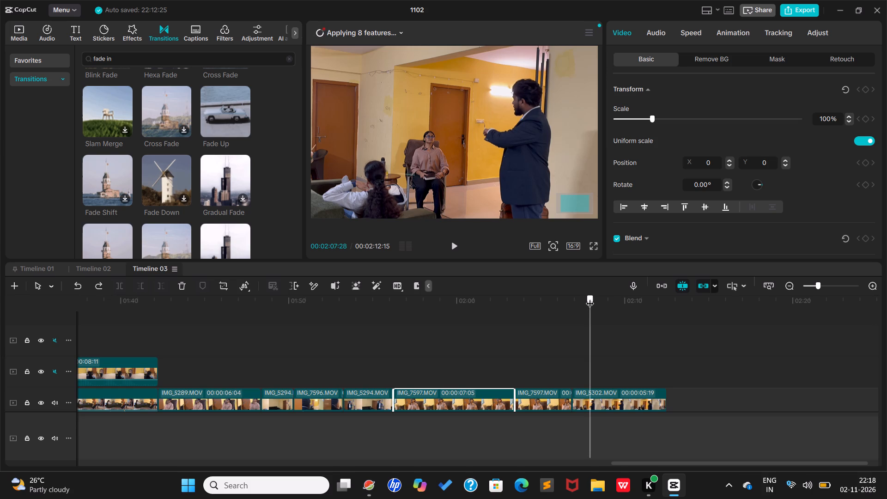
{"action": "left_click_drag", "start_coordinate": [590, 298], "coordinate": [590, 297]}
{"action": "left_click_drag", "start_coordinate": [588, 295], "coordinate": [258, 368]}
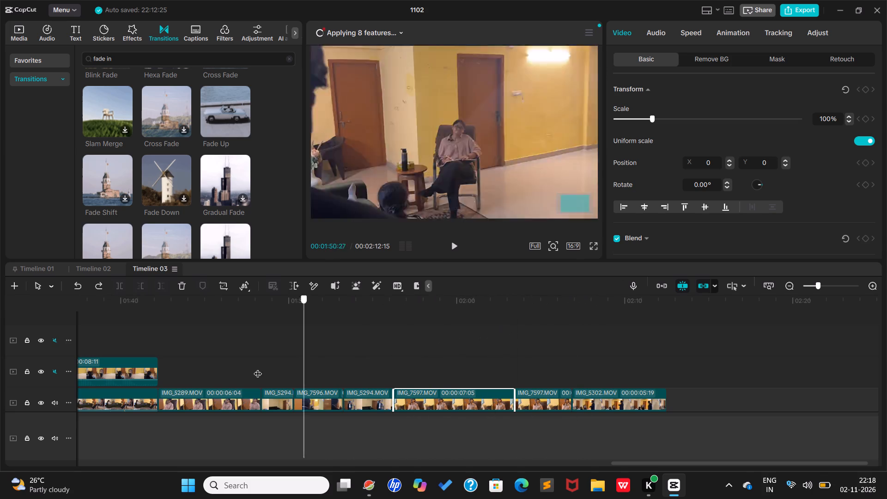
{"action": "left_click_drag", "start_coordinate": [258, 368], "coordinate": [1, 471]}
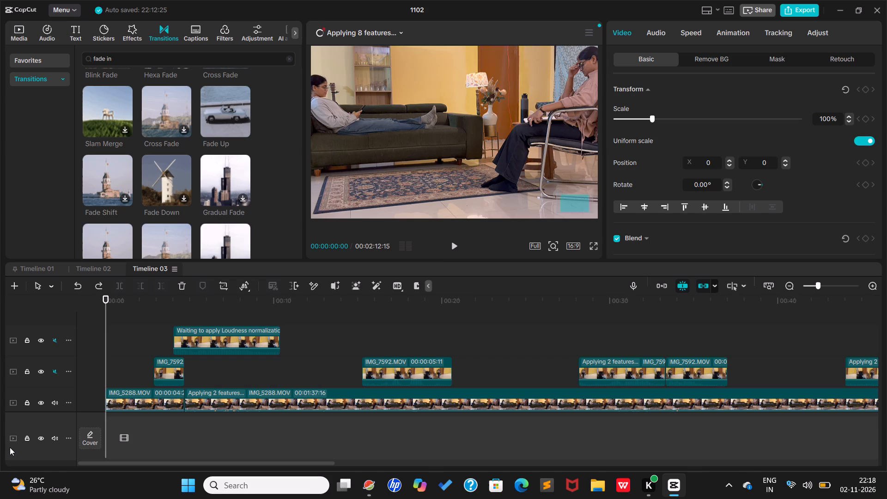
Scrub through the opening shots of Timeline 03 up to about 00:00:26 and back to the start, stopping at 00:00:04:01.
{"action": "left_click", "coordinate": [15, 448]}
{"action": "left_click", "coordinate": [525, 289]}
{"action": "left_click", "coordinate": [528, 293]}
{"action": "left_click_drag", "start_coordinate": [531, 298], "coordinate": [543, 304]}
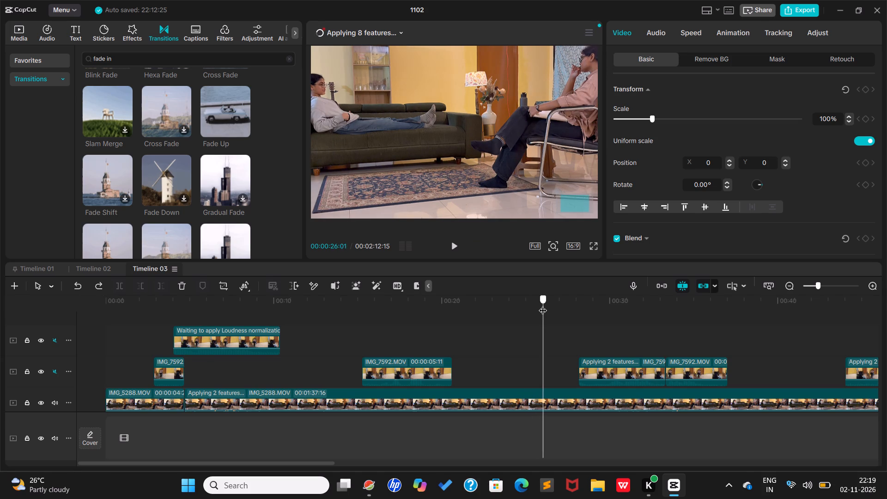
{"action": "left_click_drag", "start_coordinate": [543, 304], "coordinate": [543, 304]}
{"action": "left_click_drag", "start_coordinate": [546, 298], "coordinate": [445, 327]}
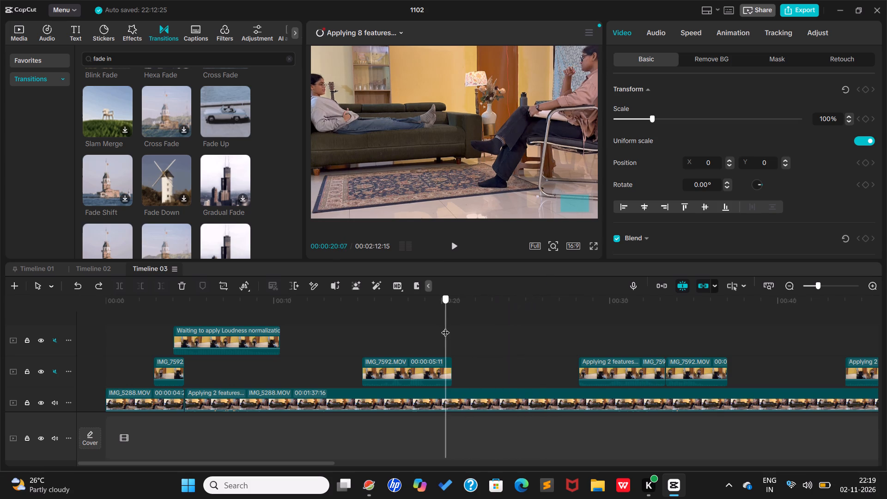
{"action": "left_click_drag", "start_coordinate": [445, 327], "coordinate": [457, 328]}
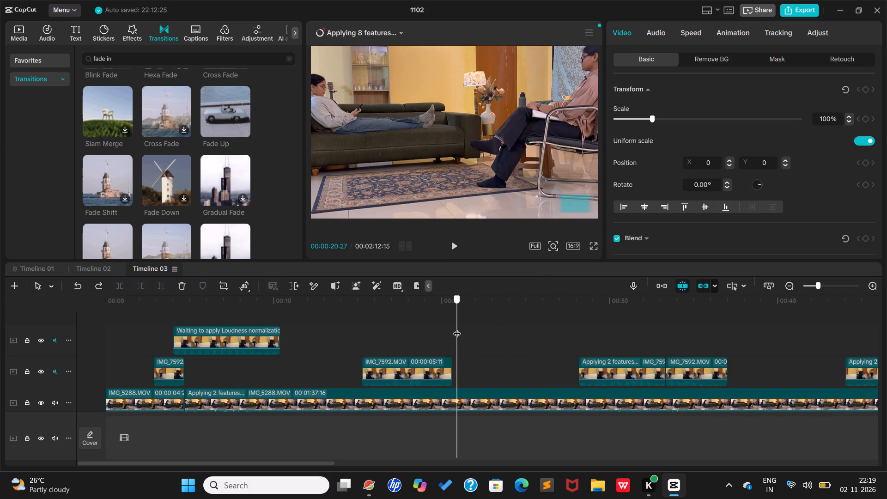
{"action": "left_click_drag", "start_coordinate": [457, 328], "coordinate": [456, 326]}
{"action": "left_click_drag", "start_coordinate": [456, 326], "coordinate": [35, 476]}
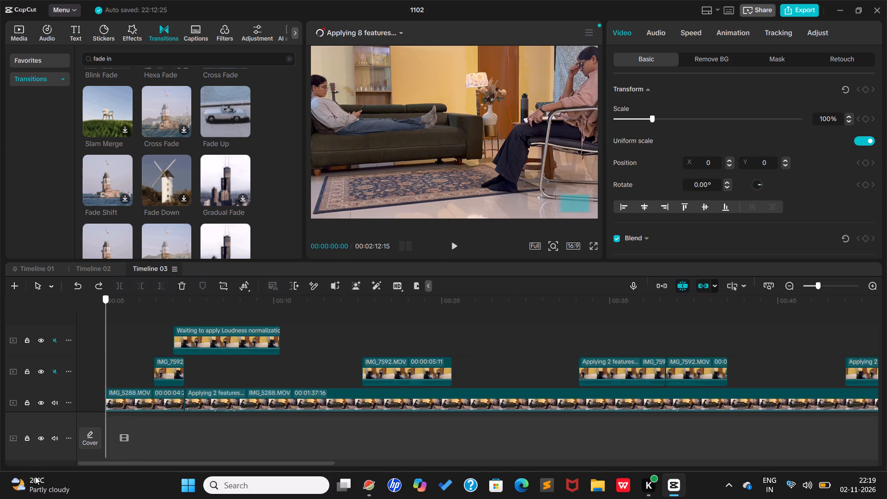
{"action": "left_click_drag", "start_coordinate": [35, 476], "coordinate": [173, 444]}
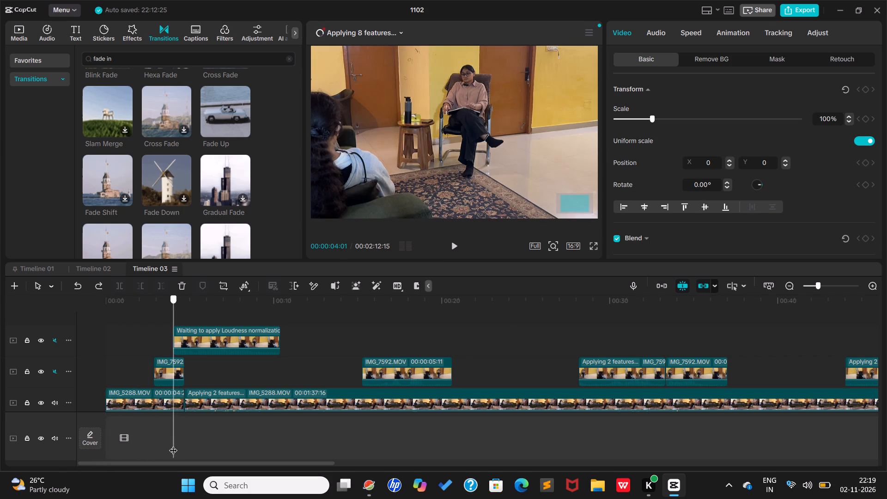
{"action": "left_click_drag", "start_coordinate": [173, 444], "coordinate": [173, 445]}
Move the 00:00:06:11 IMG_7592 overlay down one track so it starts directly after the 00:00:01:25 IMG_7592 overlay.
{"action": "scroll", "coordinate": [185, 346], "scroll_direction": "up", "scroll_amount": 7, "text": "ctrl"}
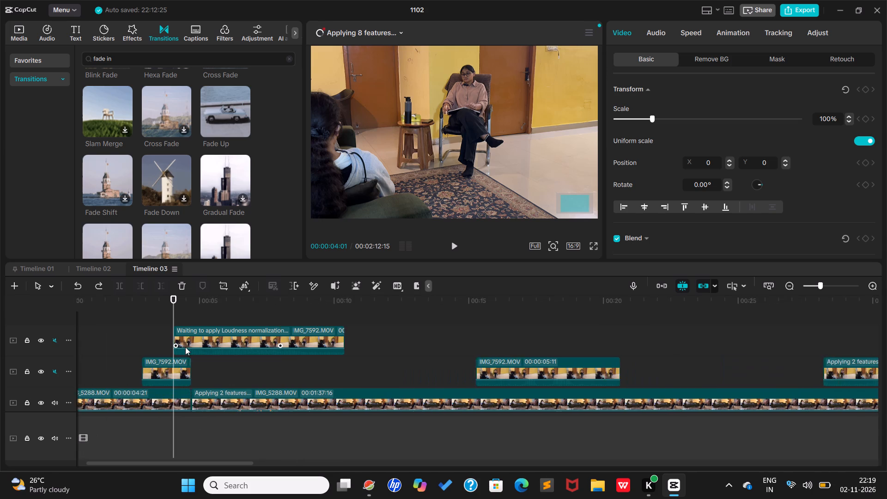
{"action": "scroll", "coordinate": [185, 347], "scroll_direction": "up", "scroll_amount": 20, "text": "ctrl"}
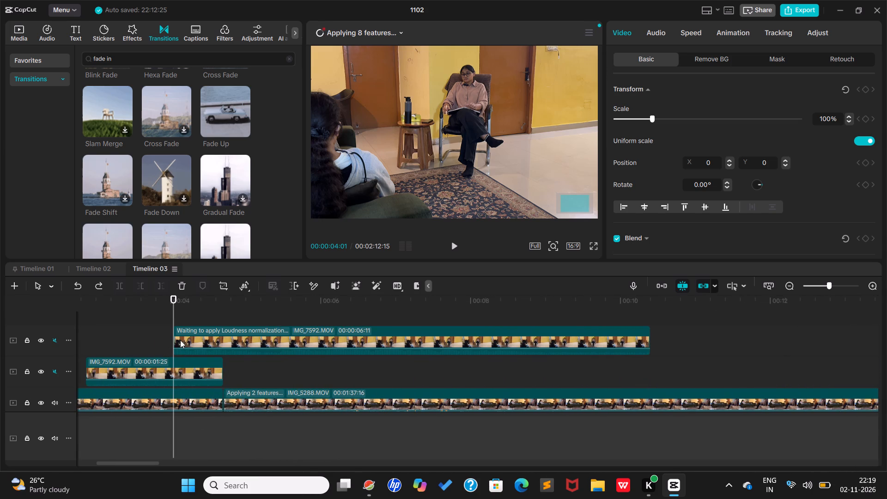
{"action": "left_click_drag", "start_coordinate": [233, 341], "coordinate": [290, 352]}
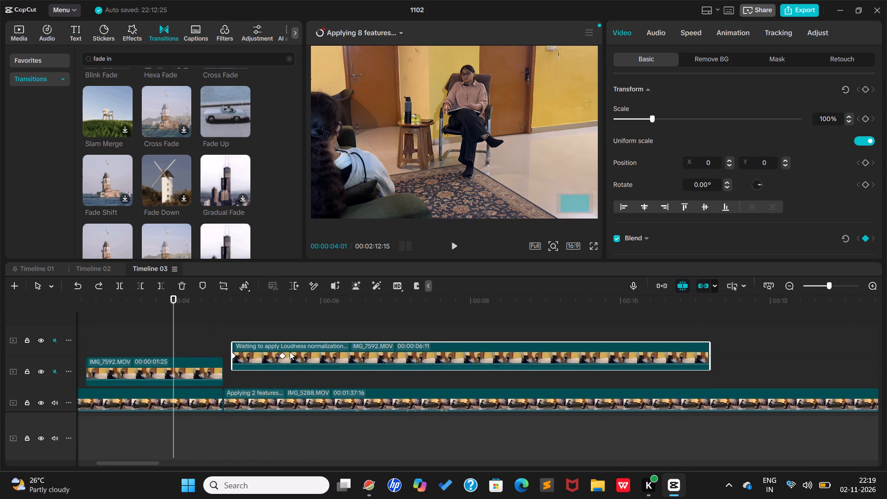
{"action": "left_click_drag", "start_coordinate": [290, 352], "coordinate": [270, 341]}
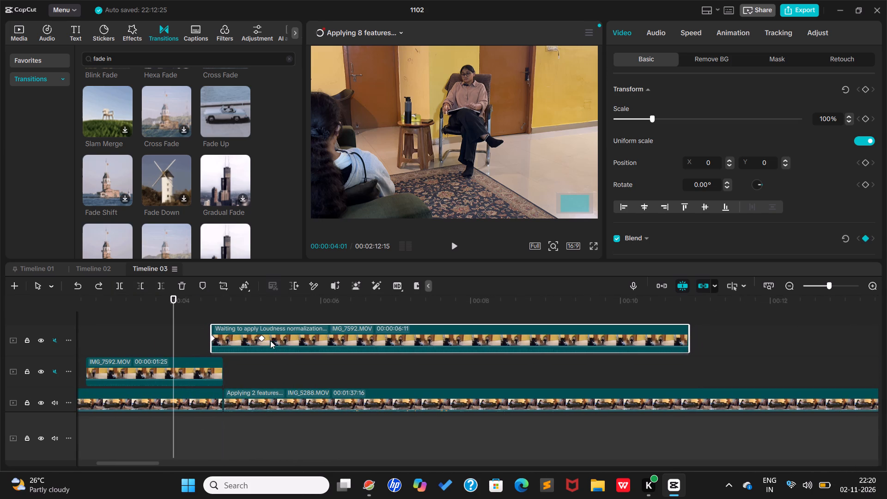
{"action": "left_click_drag", "start_coordinate": [270, 341], "coordinate": [284, 371]}
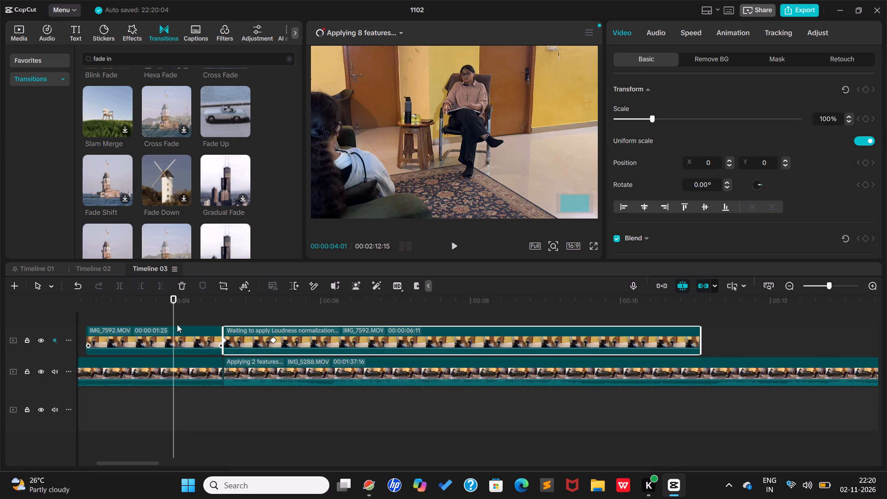
Play across the join between the two IMG_7592 overlays, and delete both Blend keyframes at the start of the 00:00:06:11 overlay.
{"action": "key", "text": "space"}
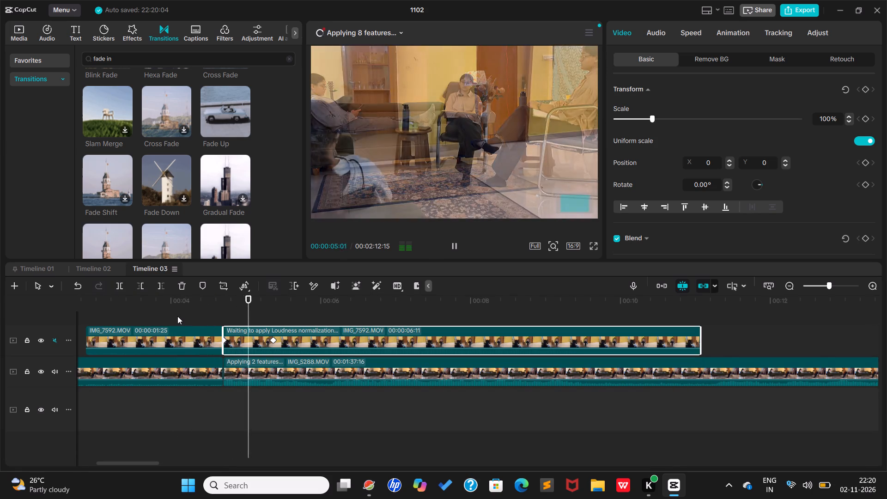
{"action": "key", "text": "space"}
{"action": "key", "text": "space"}
{"action": "key", "text": "space"}
{"action": "key", "text": "space"}
{"action": "key", "text": "space"}
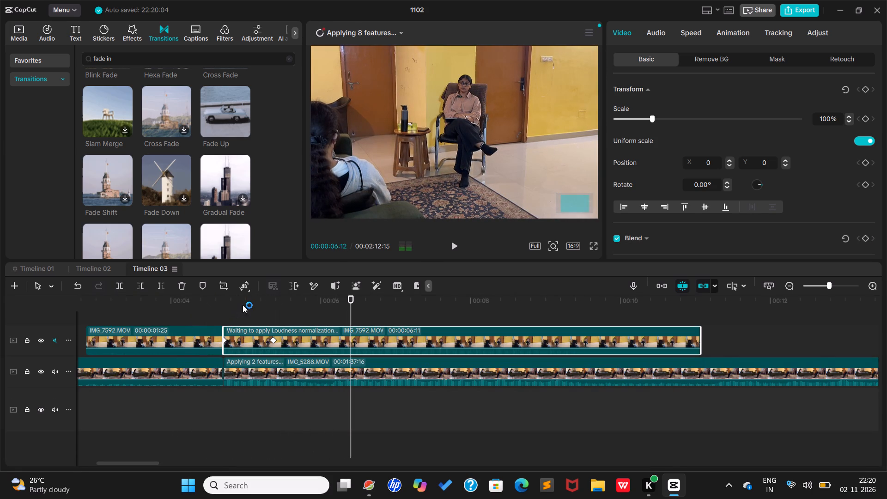
{"action": "left_click_drag", "start_coordinate": [249, 304], "coordinate": [221, 316]}
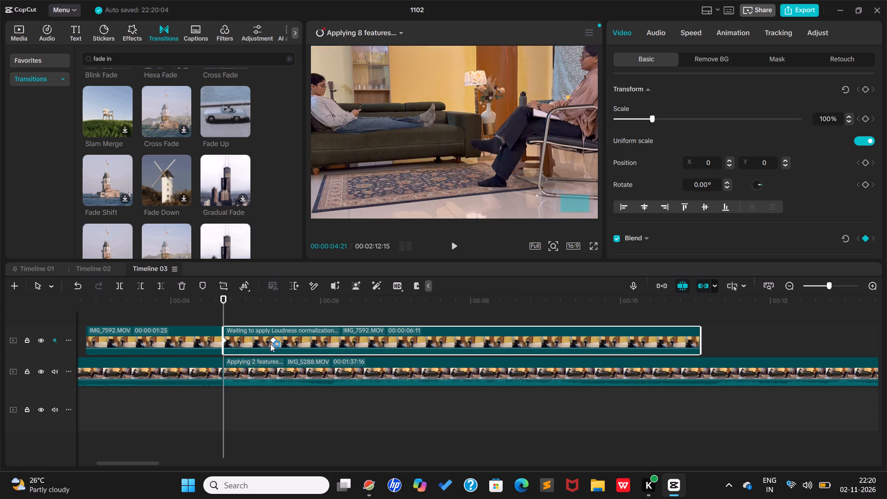
{"action": "left_click", "coordinate": [272, 339]}
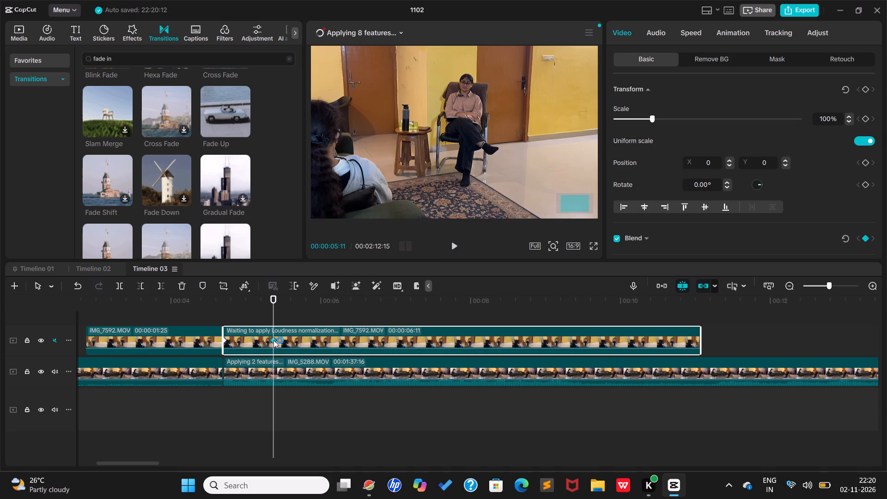
{"action": "key", "text": "Delete"}
{"action": "left_click", "coordinate": [224, 341]}
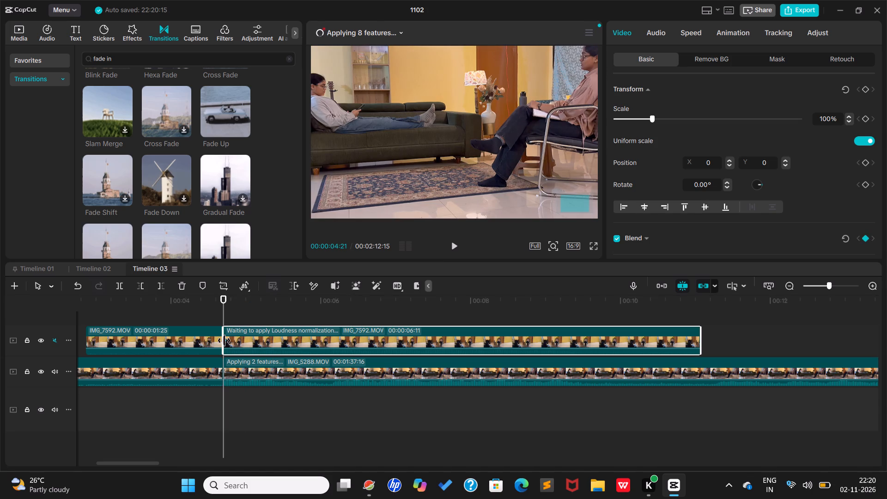
{"action": "key", "text": "Delete"}
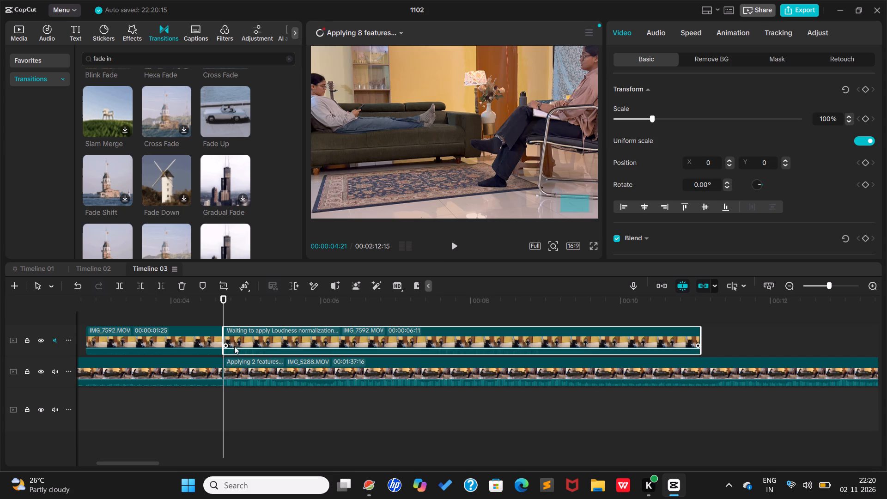
Split the opening IMG_5288 clip at 00:00:02:26, where the 00:00:01:25 IMG_7592 overlay begins.
{"action": "left_click_drag", "start_coordinate": [225, 303], "coordinate": [200, 313]}
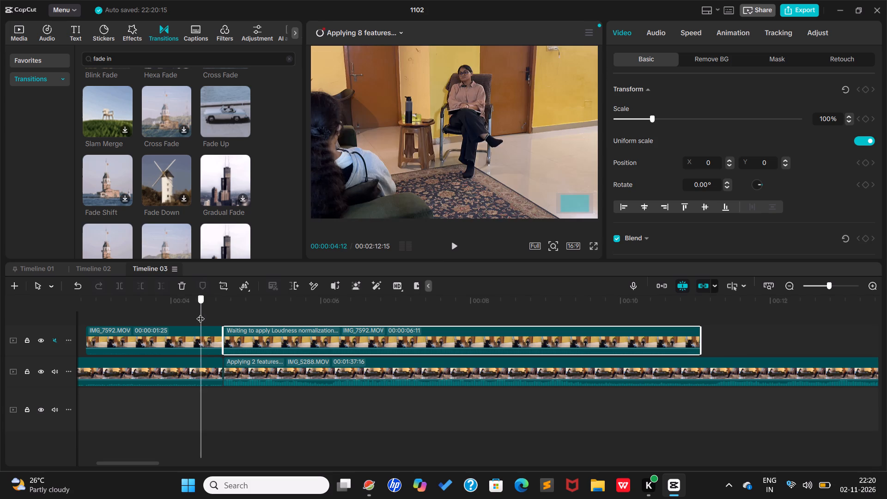
{"action": "left_click_drag", "start_coordinate": [200, 313], "coordinate": [304, 353]}
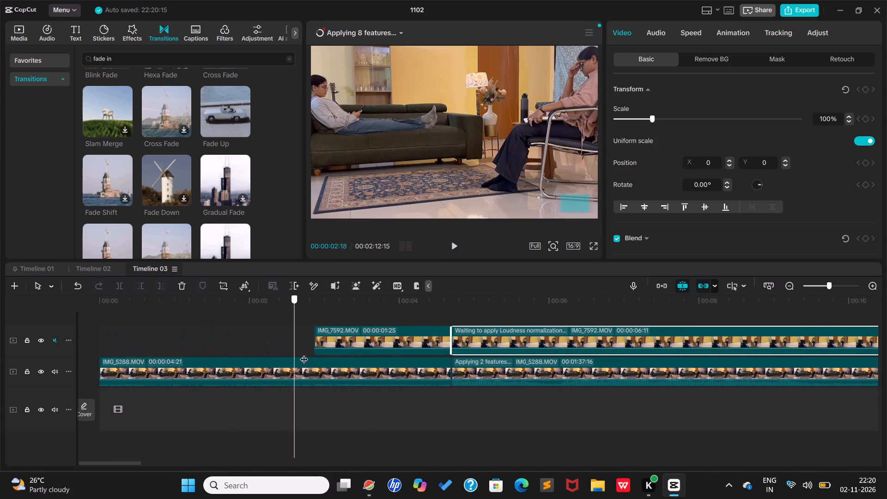
{"action": "left_click_drag", "start_coordinate": [304, 353], "coordinate": [312, 354]}
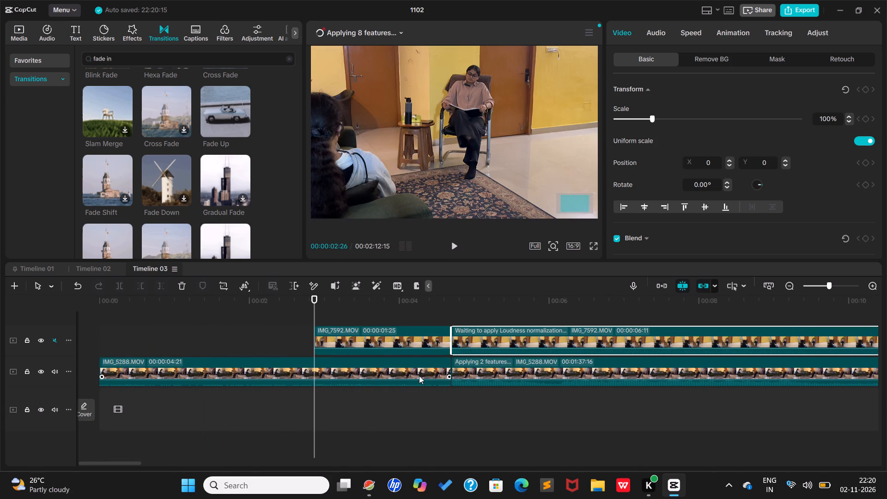
{"action": "left_click", "coordinate": [395, 367]}
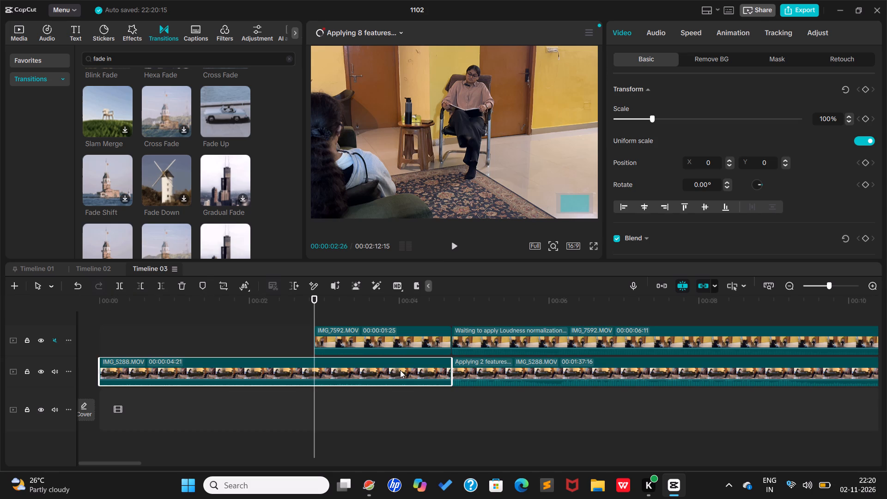
{"action": "key", "text": "b"}
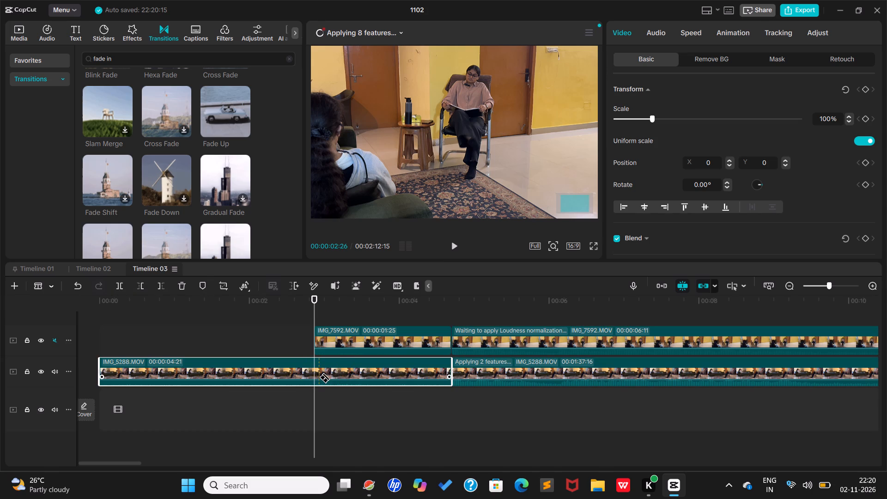
{"action": "left_click", "coordinate": [316, 375]}
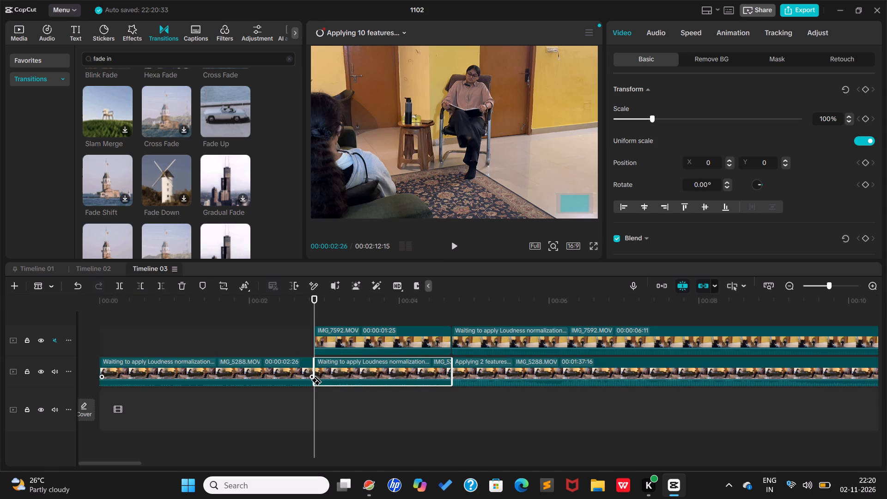
{"action": "key", "text": "a"}
Split the long IMG_5288 clip at 00:00:11:02, where the 00:00:06:11 IMG_7592 overlay ends.
{"action": "left_click_drag", "start_coordinate": [335, 303], "coordinate": [672, 351]}
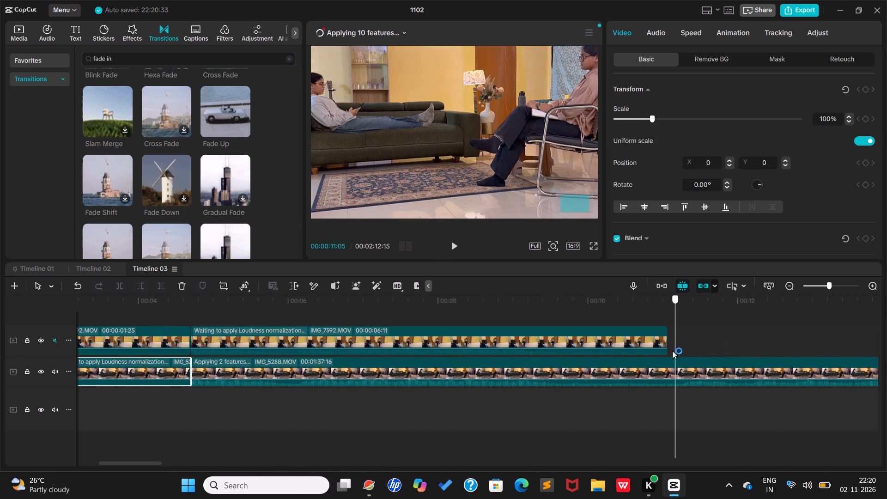
{"action": "left_click_drag", "start_coordinate": [672, 351], "coordinate": [668, 349]}
{"action": "key", "text": "b"}
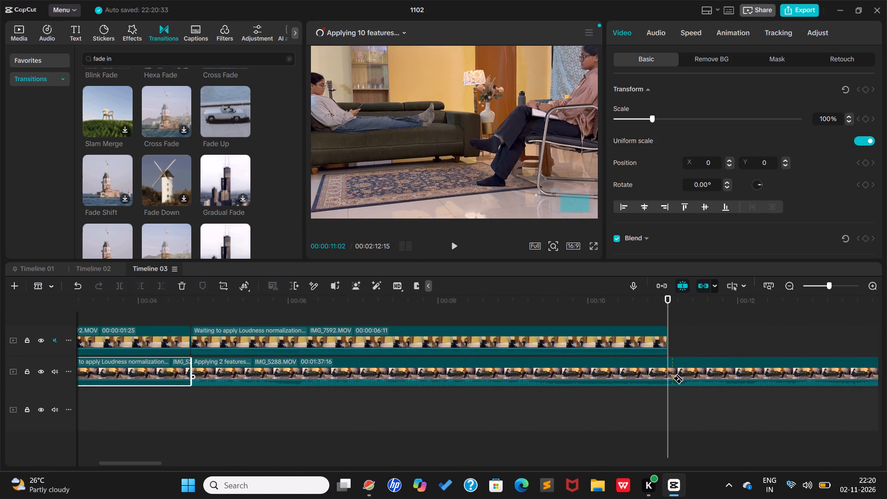
{"action": "left_click", "coordinate": [671, 375]}
{"action": "key", "text": "a"}
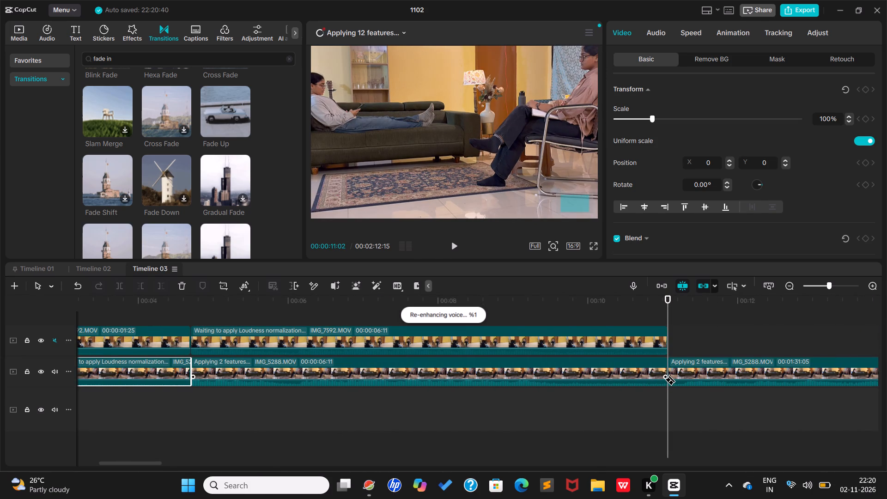
Delete the two IMG_5288 segments lying beneath the IMG_7592 overlays, between 00:00:02:26 and 00:00:11:02.
{"action": "left_click", "coordinate": [603, 378]}
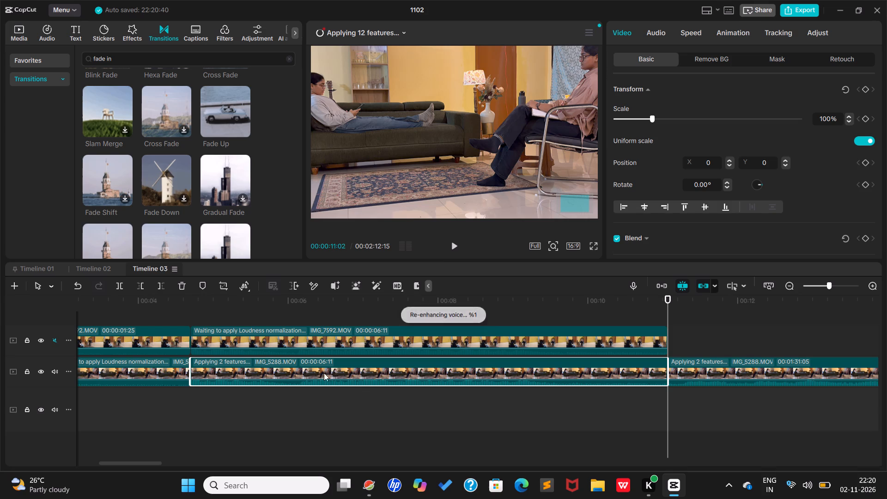
{"action": "left_click", "coordinate": [172, 373], "text": "ctrl"}
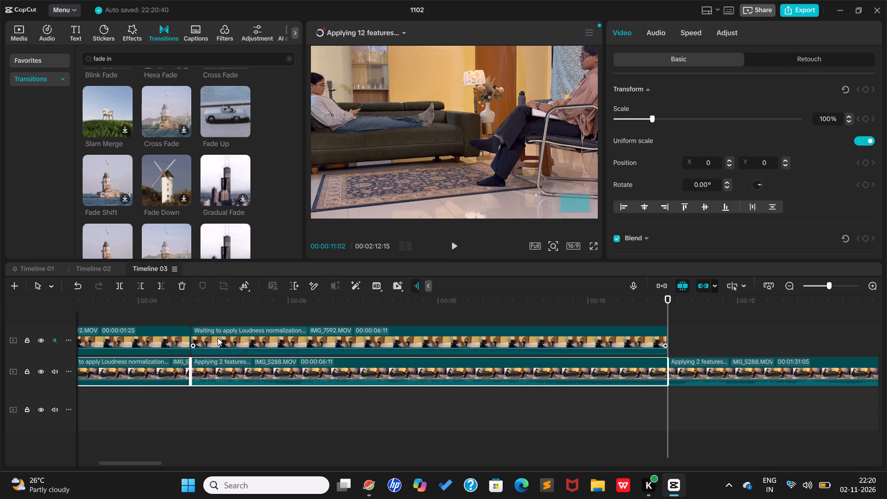
{"action": "key", "text": "Delete"}
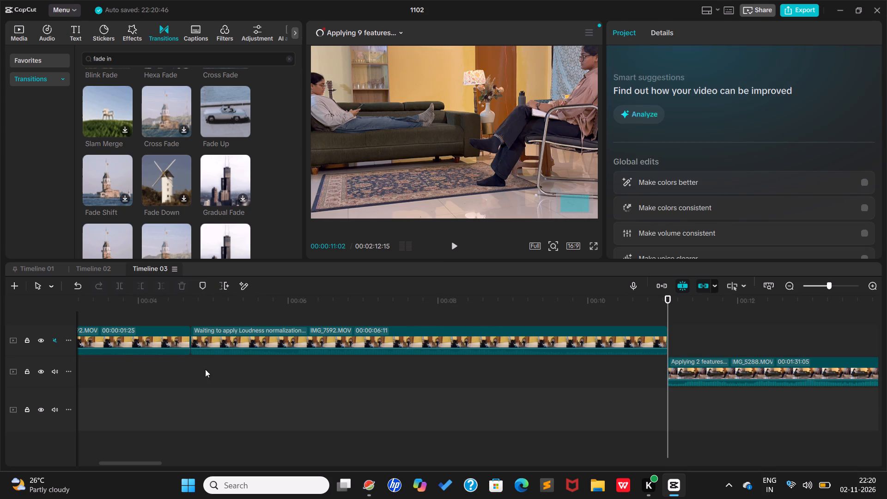
Move the 00:00:01:25 and 00:00:06:11 IMG_7592 overlays down into the gap between the IMG_5288 segments, placed end to end.
{"action": "left_click_drag", "start_coordinate": [344, 299], "coordinate": [188, 360]}
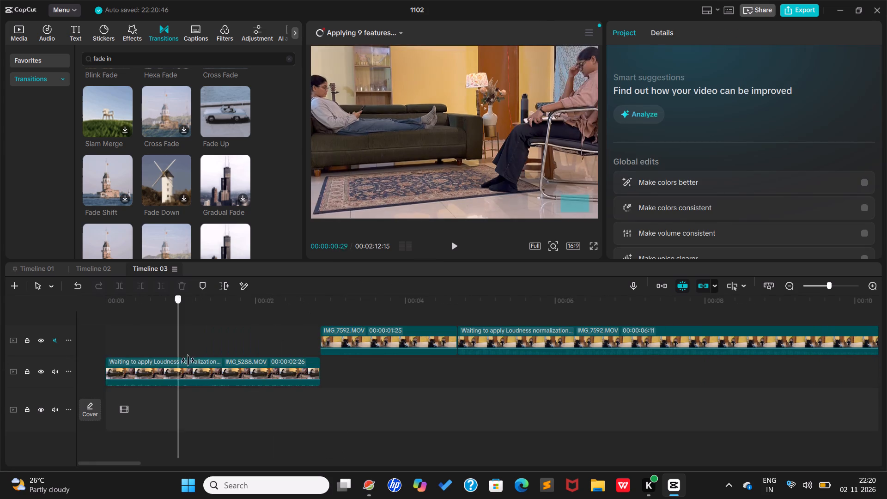
{"action": "left_click_drag", "start_coordinate": [188, 360], "coordinate": [229, 348]}
{"action": "left_click_drag", "start_coordinate": [335, 341], "coordinate": [338, 373]}
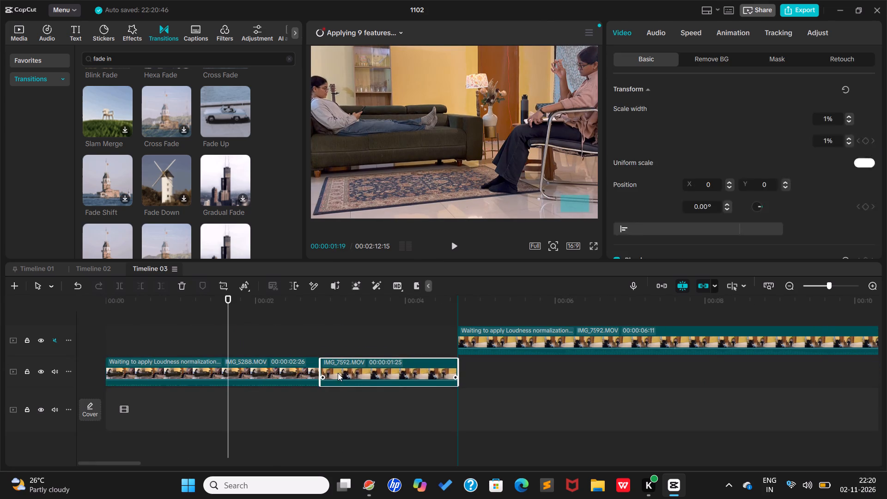
{"action": "left_click_drag", "start_coordinate": [338, 373], "coordinate": [338, 373]}
{"action": "left_click_drag", "start_coordinate": [506, 342], "coordinate": [510, 372]}
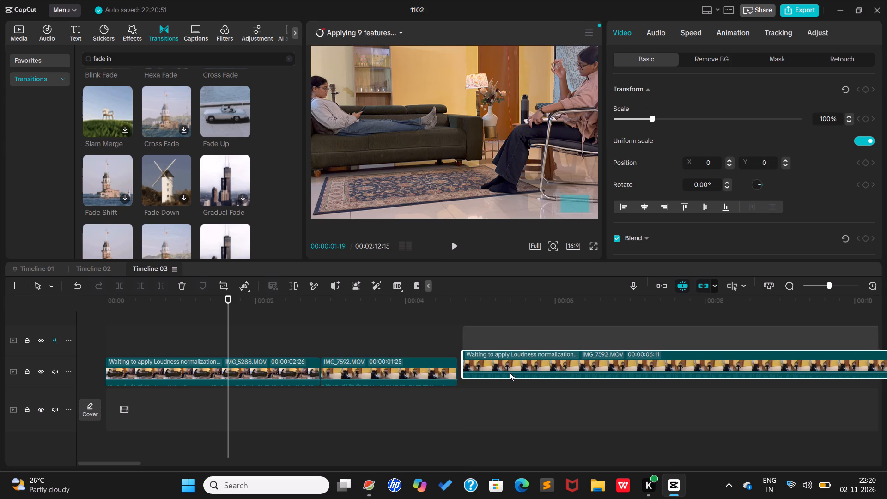
{"action": "left_click_drag", "start_coordinate": [510, 372], "coordinate": [508, 378]}
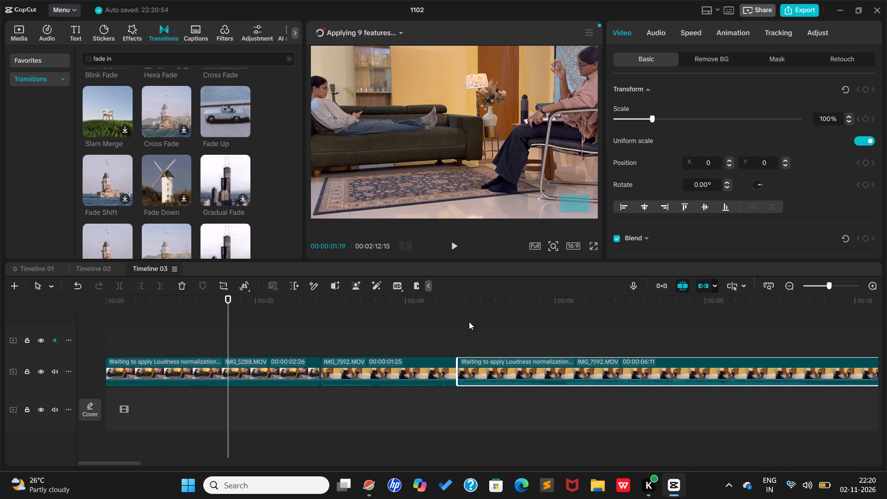
Play the end of the moved 00:00:06:11 clip, and play the opening from the start past the cut at 00:00:11:02.
{"action": "left_click_drag", "start_coordinate": [457, 296], "coordinate": [517, 391]}
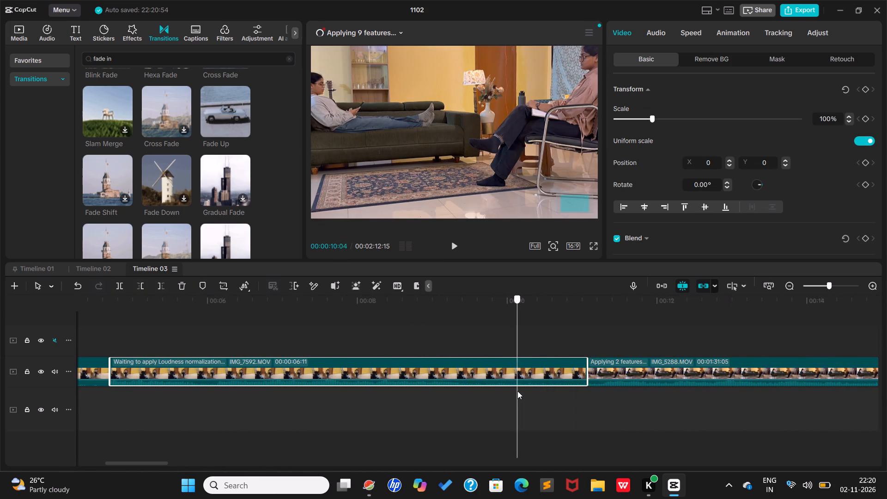
{"action": "left_click_drag", "start_coordinate": [517, 391], "coordinate": [551, 387]}
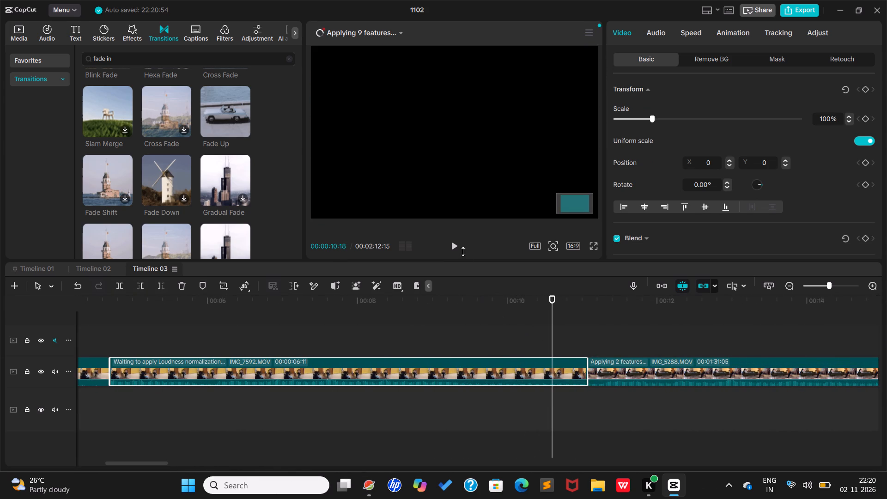
{"action": "left_click", "coordinate": [461, 247]}
{"action": "key", "text": "space"}
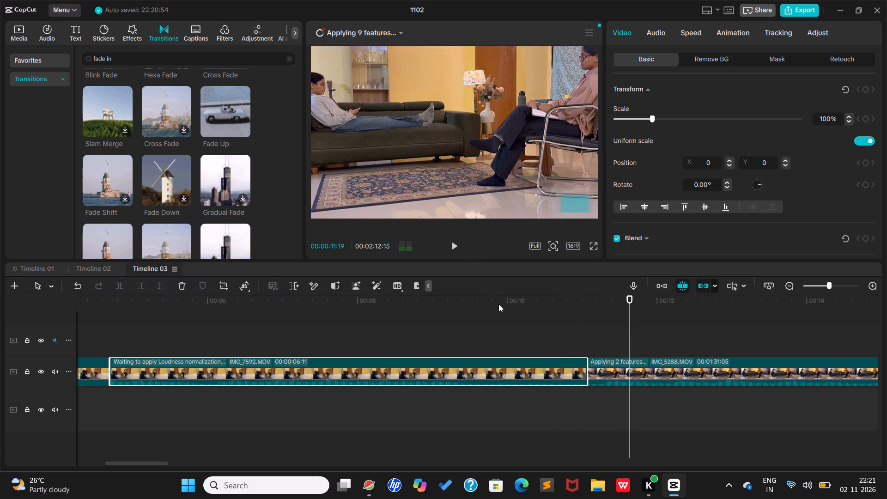
{"action": "left_click", "coordinate": [498, 304]}
{"action": "left_click_drag", "start_coordinate": [500, 303], "coordinate": [22, 411]}
{"action": "key", "text": "space"}
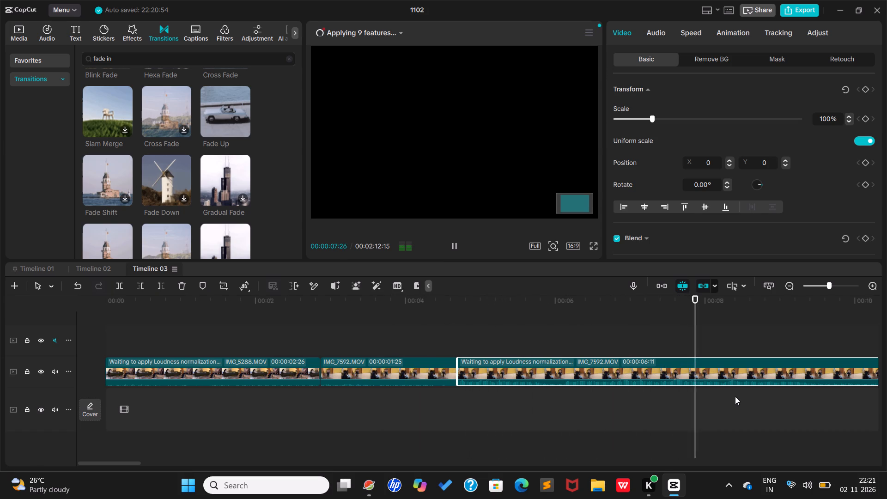
{"action": "key", "text": "space"}
{"action": "key", "text": "space"}
{"action": "key", "text": "space"}
{"action": "key", "text": "space"}
{"action": "key", "text": "space"}
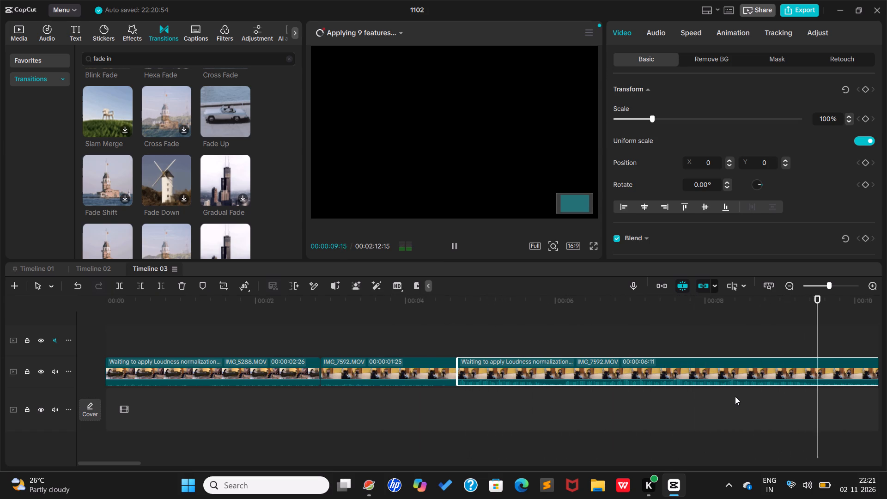
{"action": "key", "text": "space"}
{"action": "key", "text": "space"}
{"action": "key", "text": "space"}
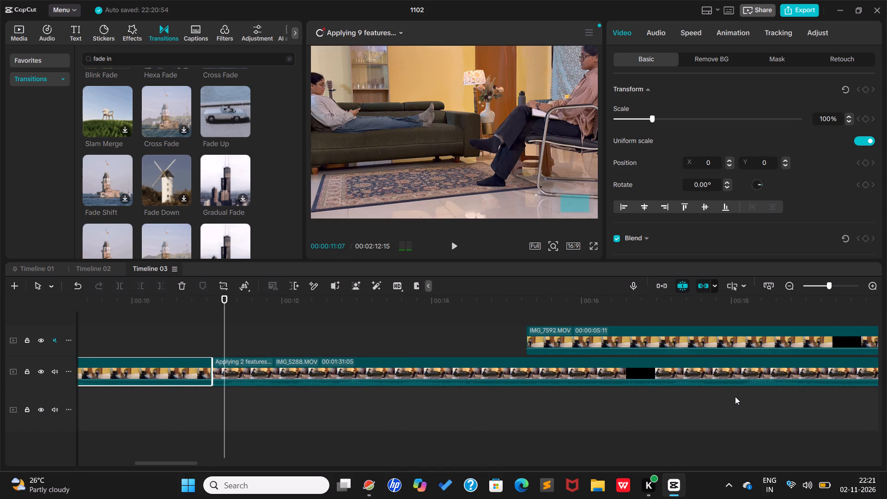
{"action": "key", "text": "space"}
{"action": "key", "text": "space"}
{"action": "key", "text": "space"}
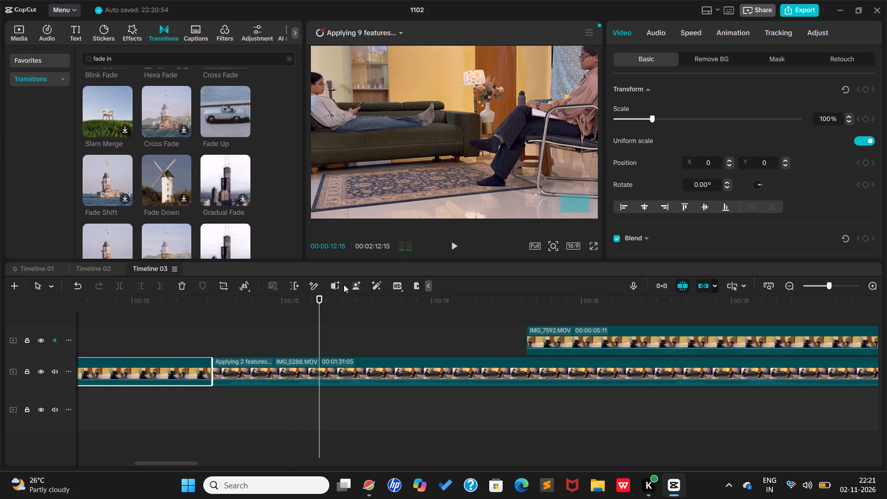
{"action": "key", "text": "space"}
Set the Blend opacity of the 00:00:06:11 IMG_7592 clip to 100%.
{"action": "left_click_drag", "start_coordinate": [350, 310], "coordinate": [178, 325]}
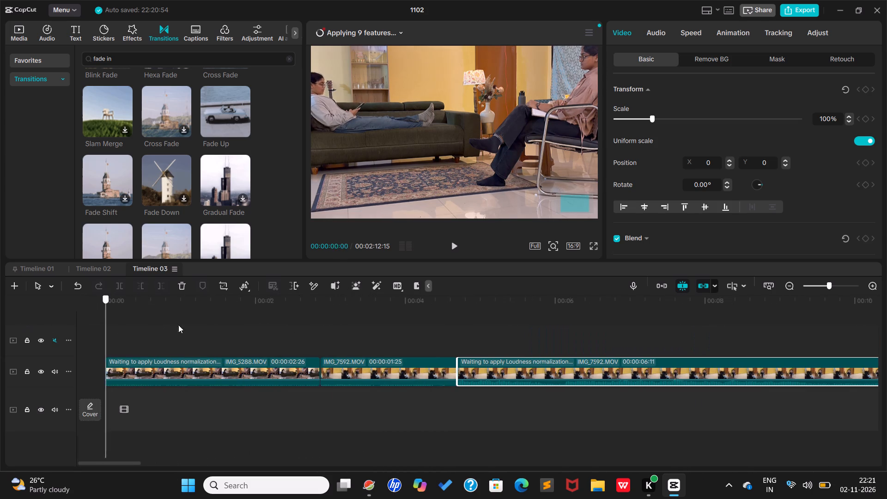
{"action": "left_click_drag", "start_coordinate": [178, 325], "coordinate": [552, 358]}
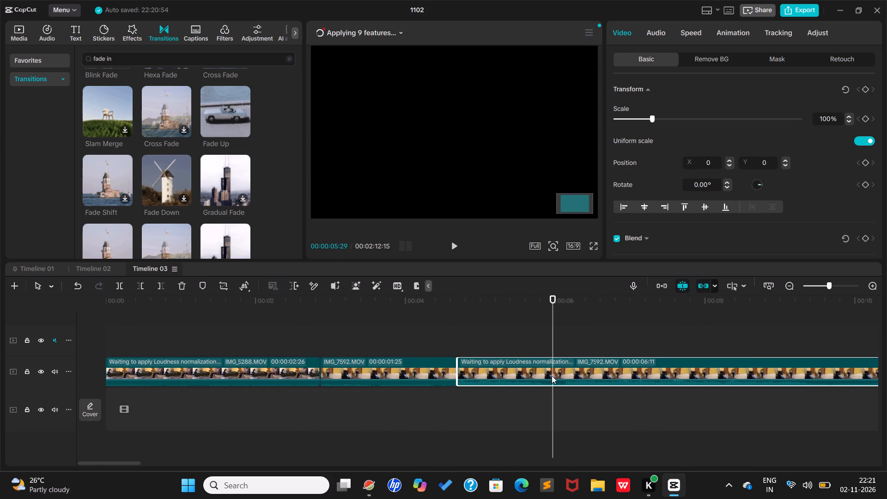
{"action": "right_click", "coordinate": [552, 375]}
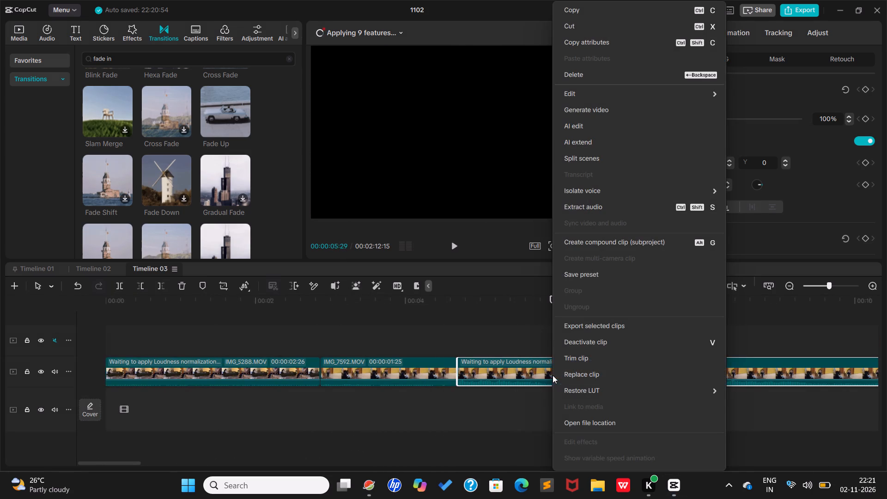
{"action": "left_click", "coordinate": [826, 199]}
{"action": "scroll", "coordinate": [823, 200], "scroll_direction": "down", "scroll_amount": 2}
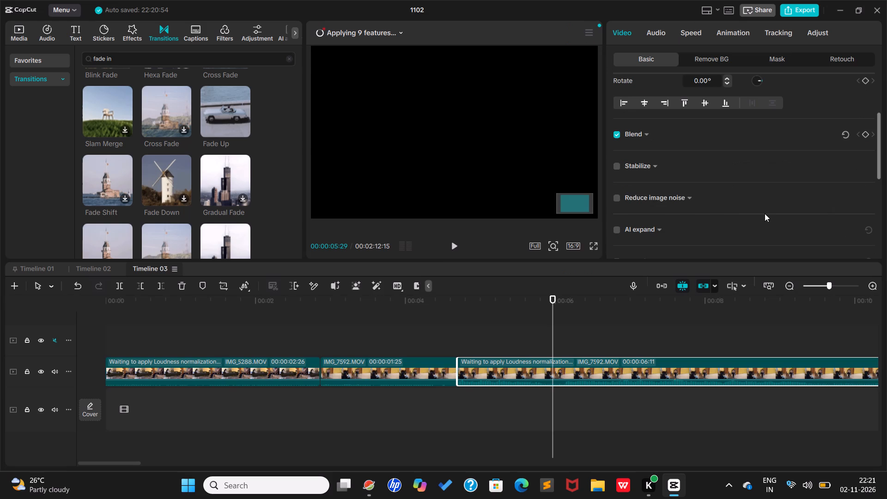
{"action": "left_click", "coordinate": [643, 137]}
{"action": "left_click", "coordinate": [645, 135]}
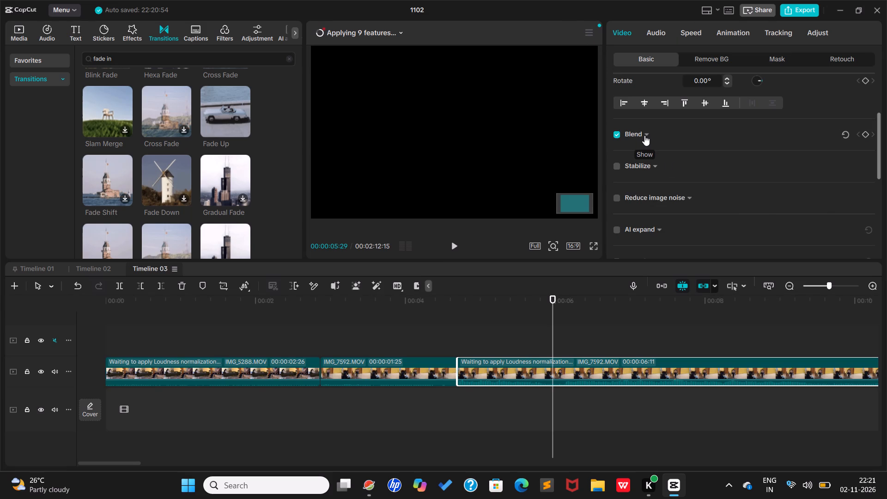
{"action": "left_click", "coordinate": [645, 133]}
{"action": "left_click", "coordinate": [677, 175]}
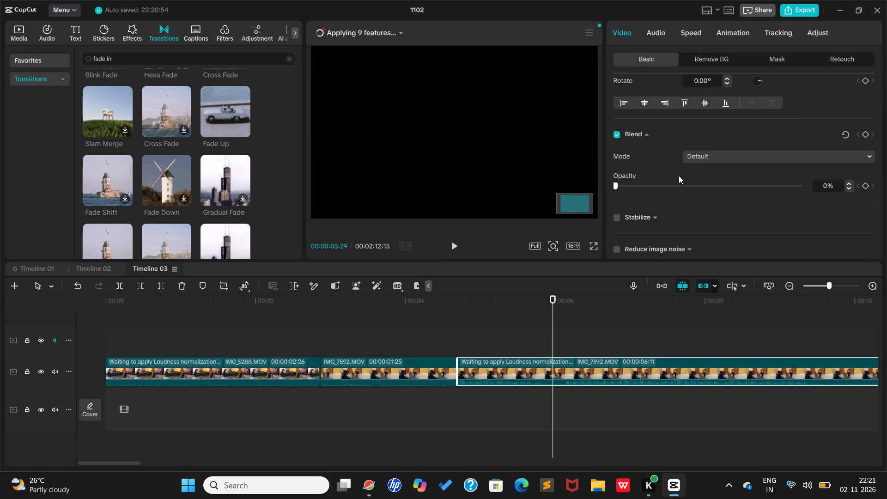
{"action": "left_click_drag", "start_coordinate": [682, 184], "coordinate": [886, 225]}
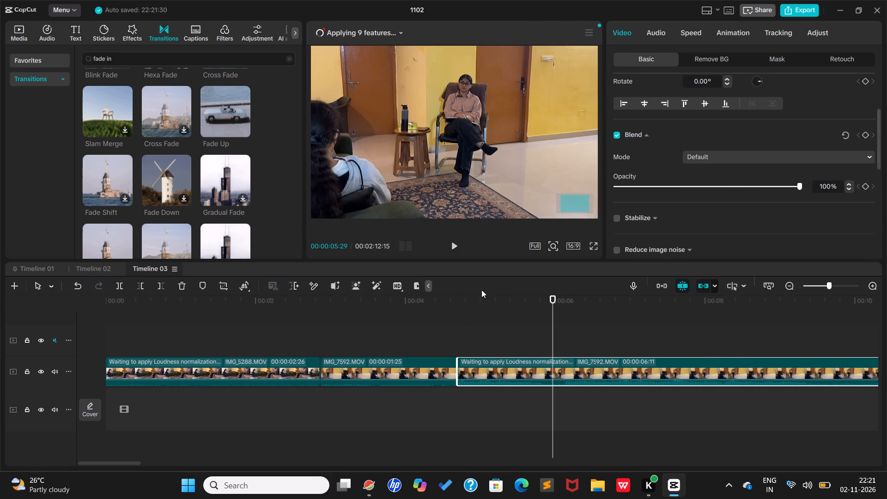
Play on from 00:00:04:11 and split the IMG_5288 clip at 00:00:15:08, where the 00:00:05:11 IMG_7592 overlay begins.
{"action": "left_click_drag", "start_coordinate": [507, 292], "coordinate": [501, 297]}
{"action": "left_click_drag", "start_coordinate": [500, 302], "coordinate": [432, 315]}
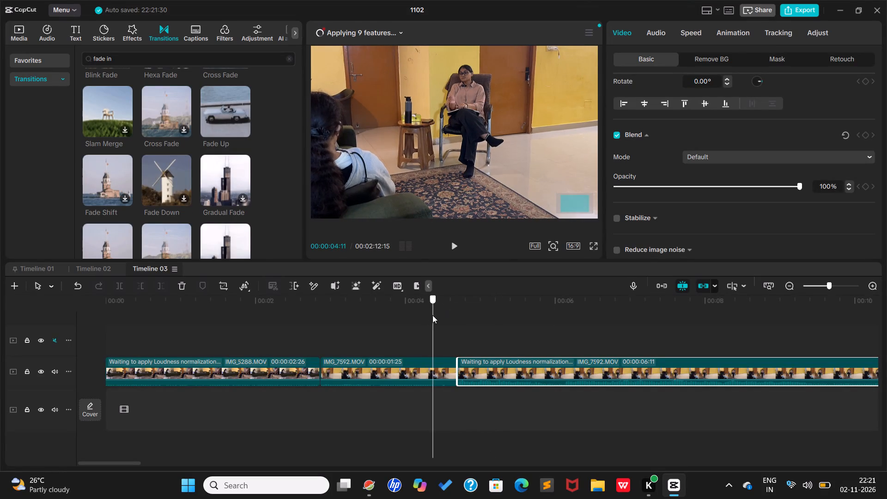
{"action": "left_click_drag", "start_coordinate": [432, 315], "coordinate": [432, 314]}
{"action": "key", "text": "space"}
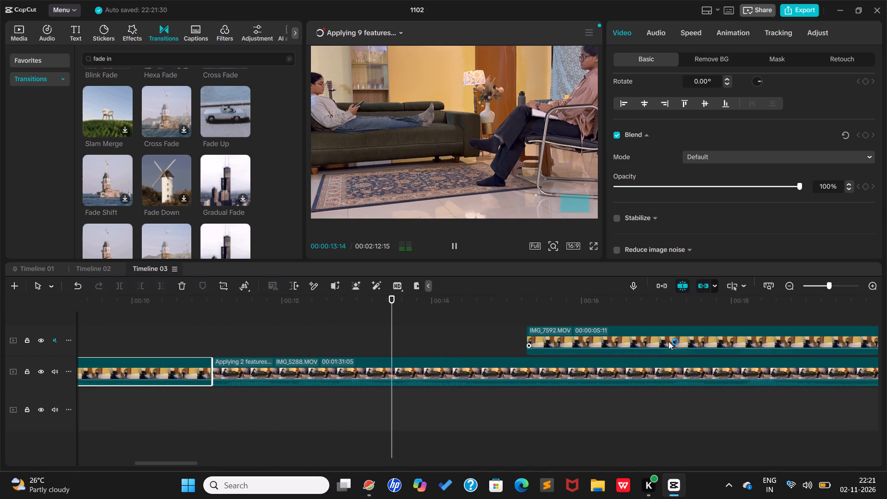
{"action": "key", "text": "space"}
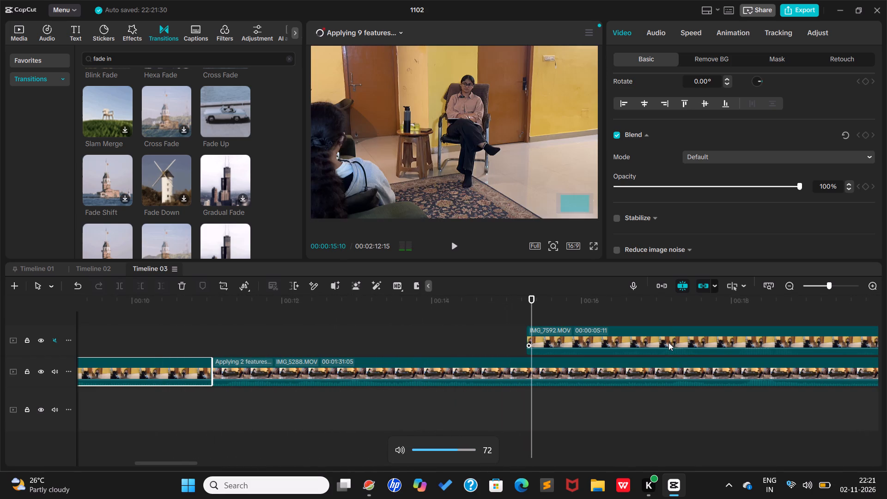
{"action": "left_click", "coordinate": [531, 303]}
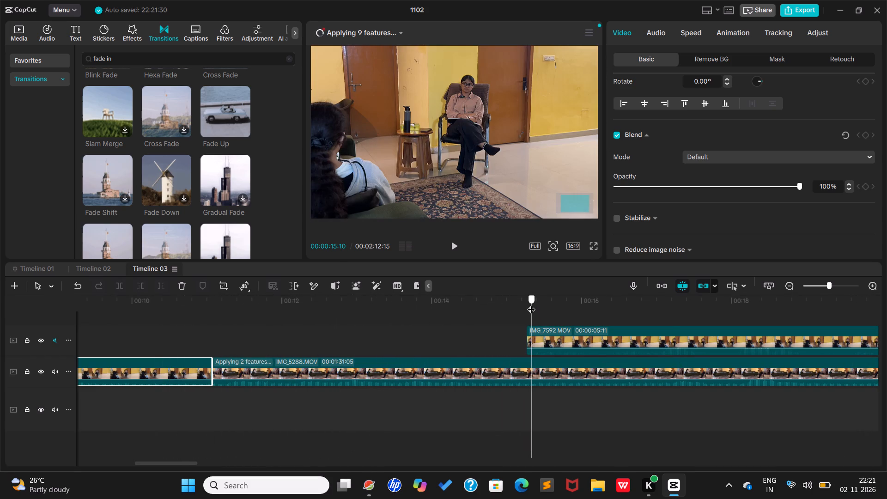
{"action": "key", "text": "b"}
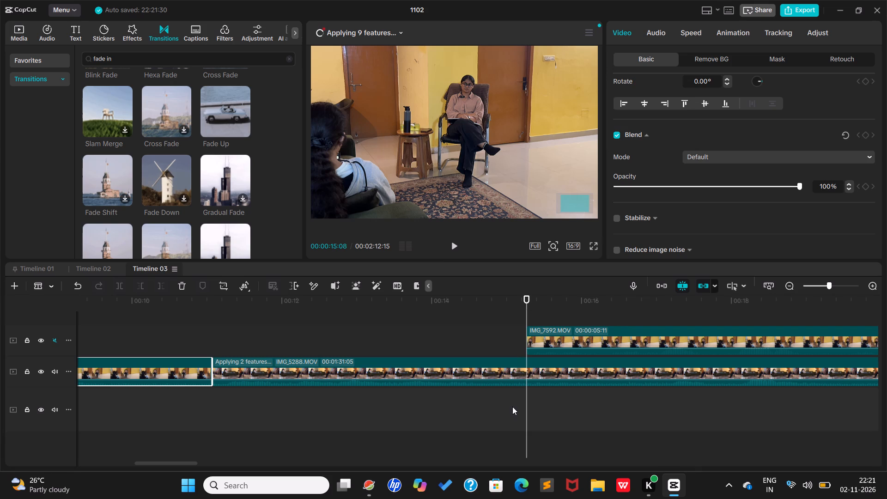
{"action": "left_click", "coordinate": [530, 367]}
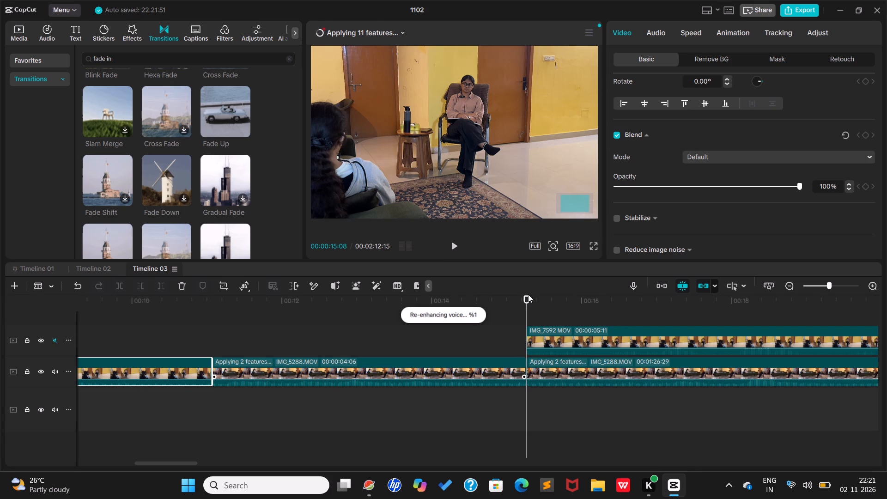
Cancel a waiting loudness normalization task for IMG_7592 in the list of features being applied.
{"action": "left_click_drag", "start_coordinate": [528, 295], "coordinate": [723, 334]}
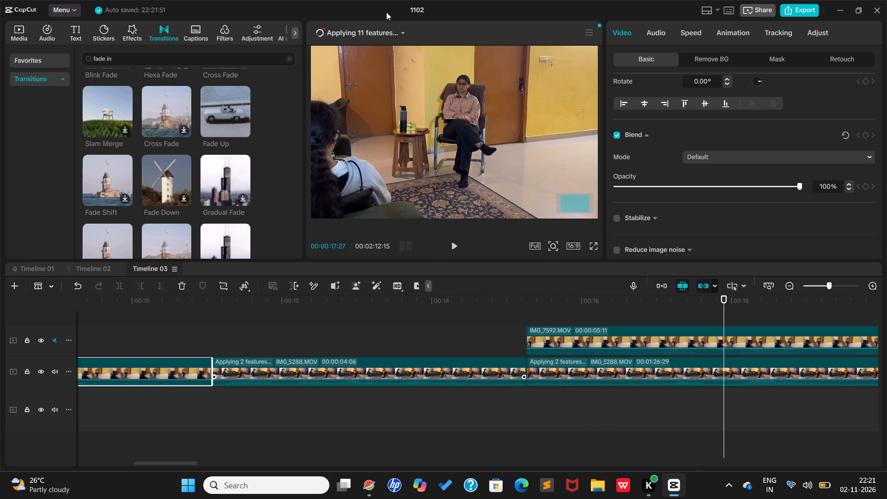
{"action": "left_click", "coordinate": [391, 29]}
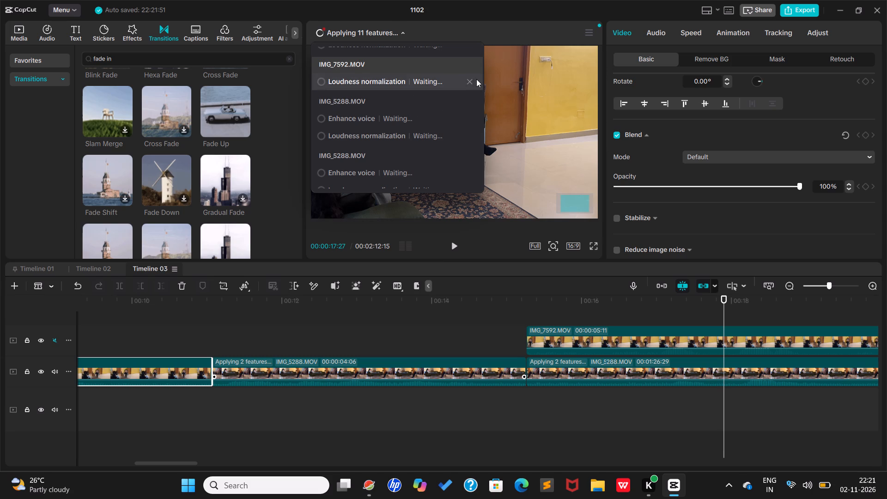
{"action": "left_click", "coordinate": [472, 79]}
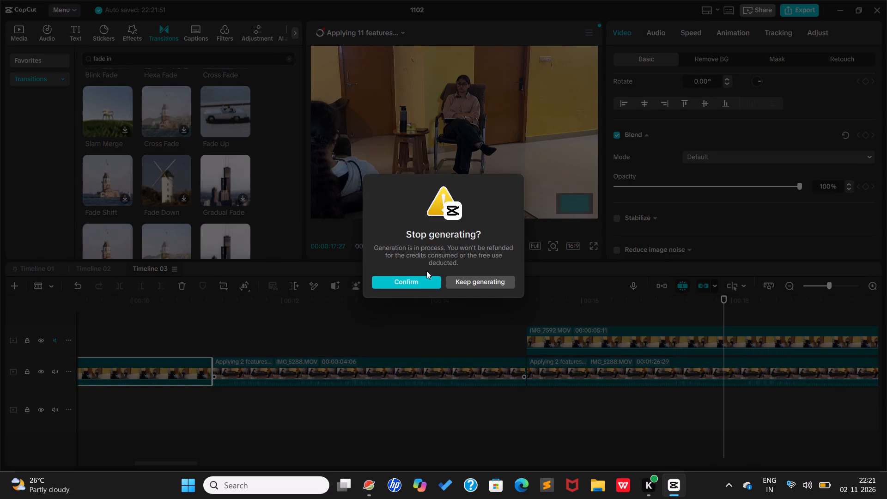
{"action": "left_click", "coordinate": [423, 282]}
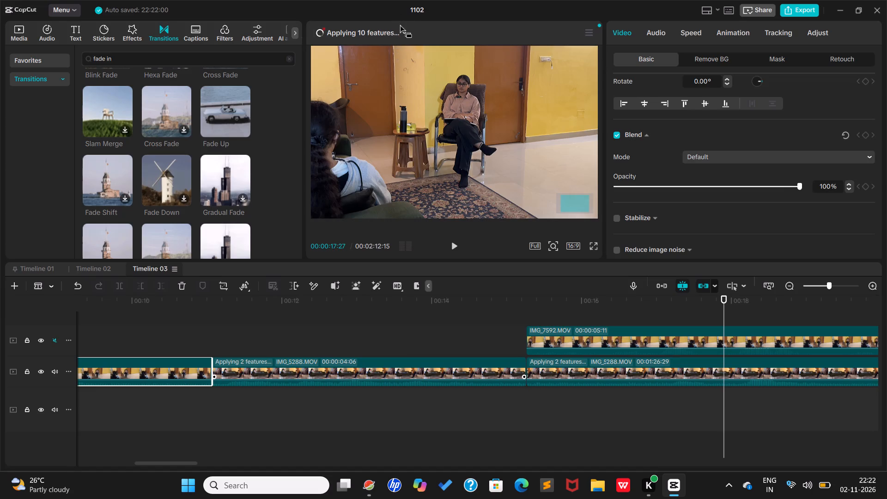
Remove the failed loudness normalization entry for IMG_7592 and stop the running Enhance voice task for IMG_7592.
{"action": "left_click", "coordinate": [403, 32]}
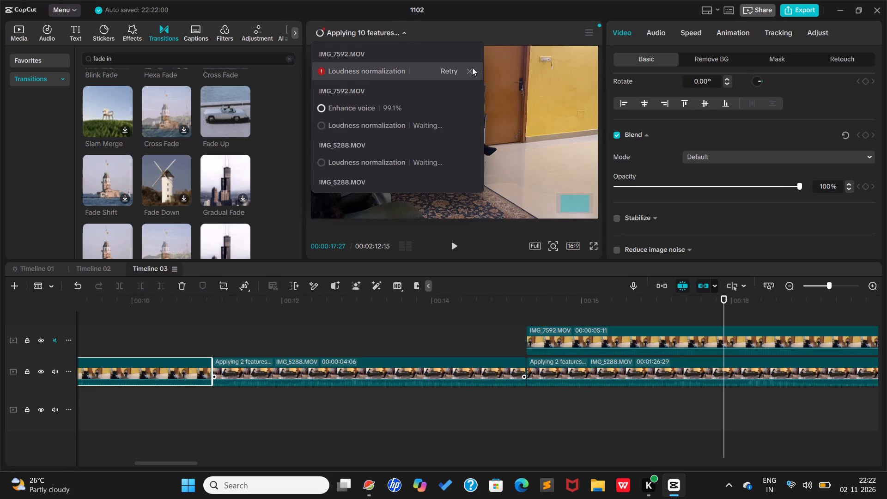
{"action": "left_click", "coordinate": [469, 70]}
{"action": "left_click", "coordinate": [469, 75]}
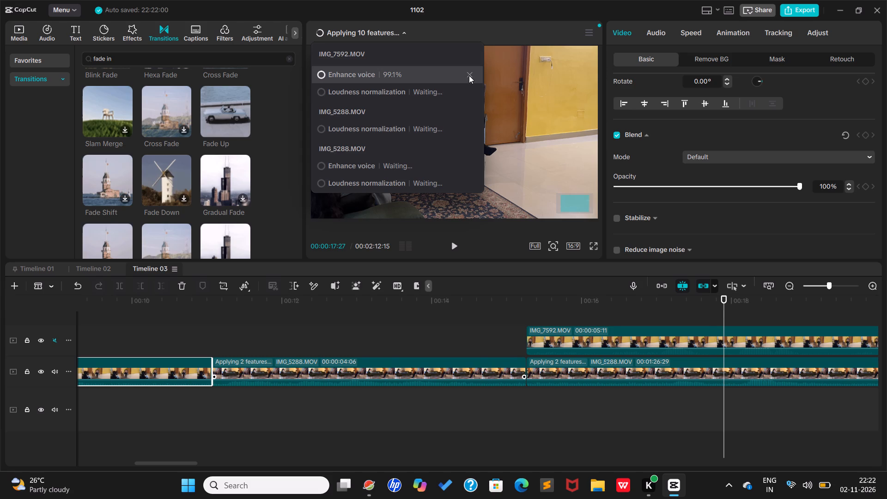
{"action": "left_click", "coordinate": [412, 279]}
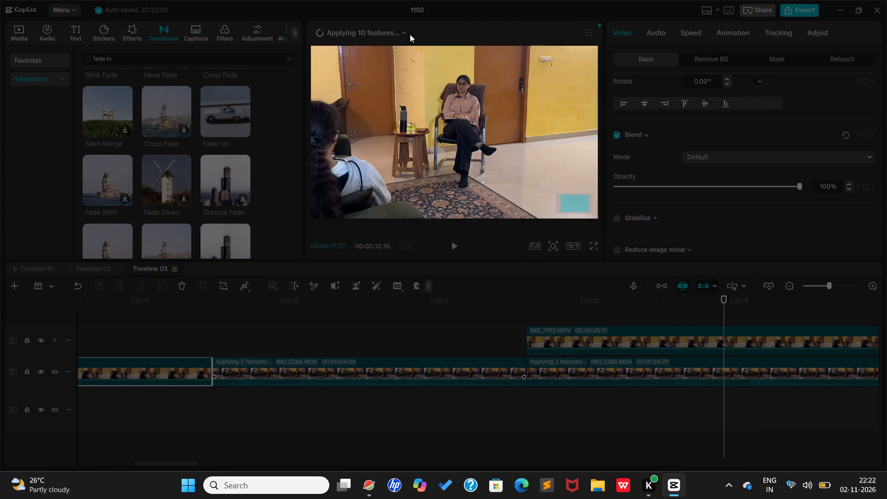
Cancel a waiting loudness normalization task for IMG_5288.
{"action": "left_click", "coordinate": [407, 32]}
{"action": "left_click", "coordinate": [466, 126]}
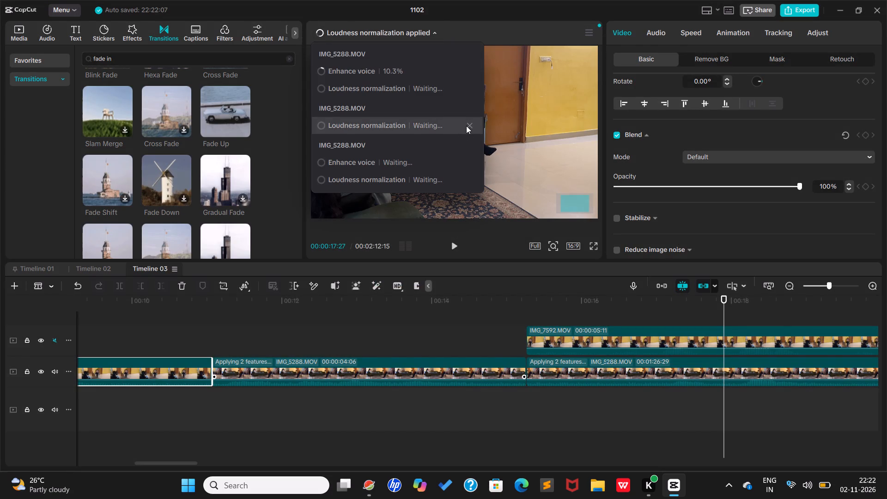
{"action": "left_click", "coordinate": [409, 286]}
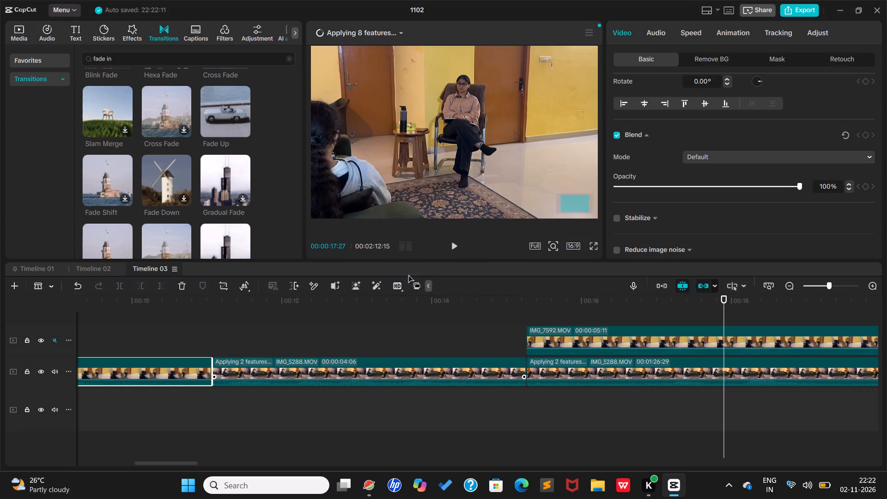
Stop the running Enhance voice task for the 00:01:26:29 IMG_5288 clip in the list of features being applied.
{"action": "left_click", "coordinate": [371, 24]}
{"action": "left_click", "coordinate": [372, 27]}
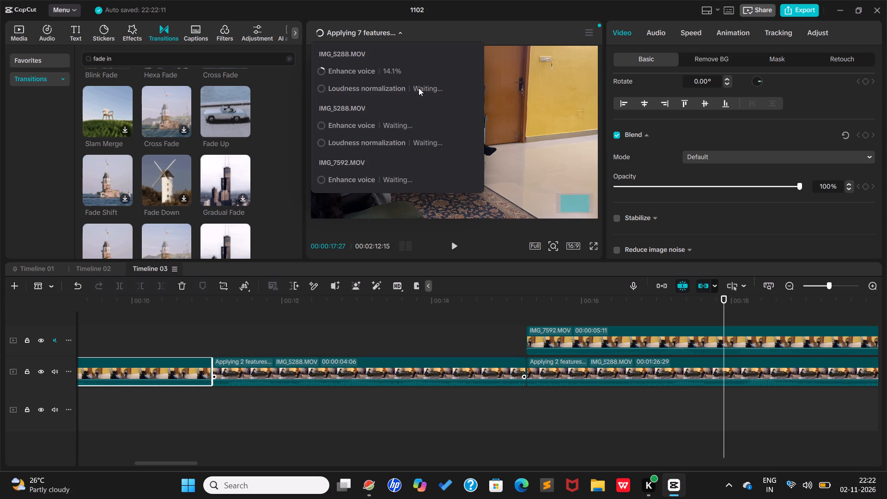
{"action": "left_click", "coordinate": [466, 70]}
{"action": "left_click", "coordinate": [469, 68]}
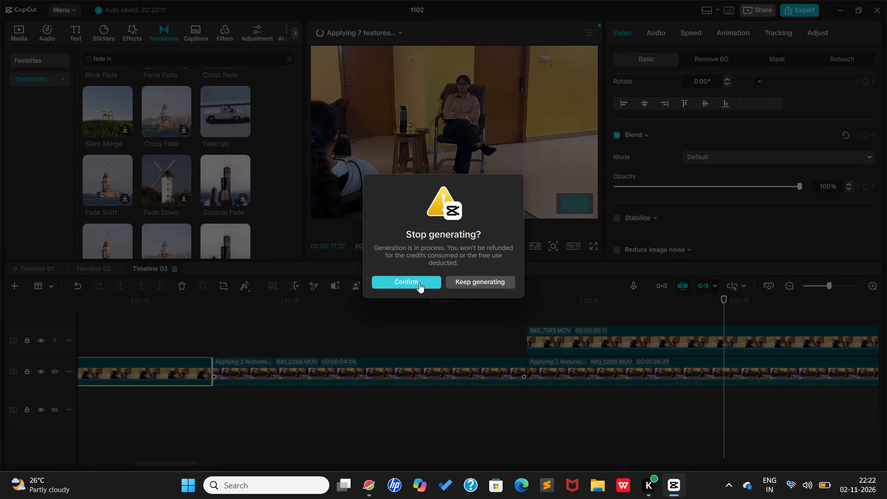
{"action": "left_click", "coordinate": [419, 282]}
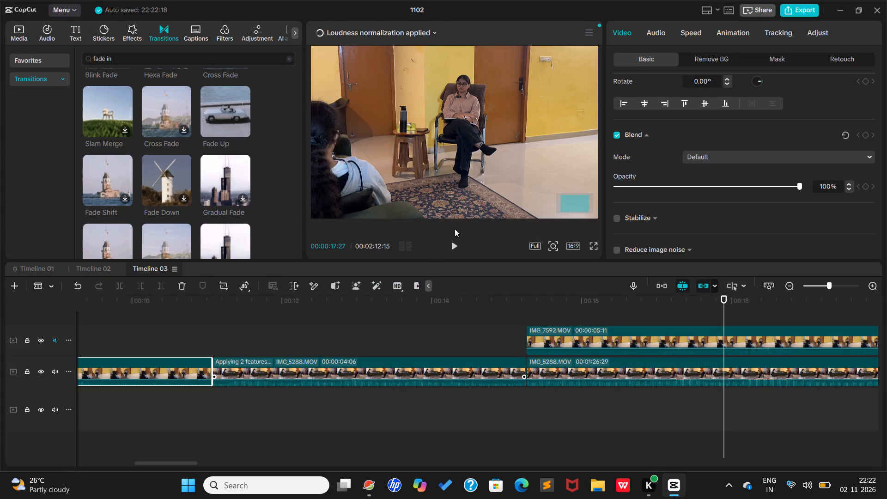
Cancel the waiting loudness normalization and the running Enhance voice task for the 00:00:04:06 IMG_5288 clip.
{"action": "left_click", "coordinate": [398, 34]}
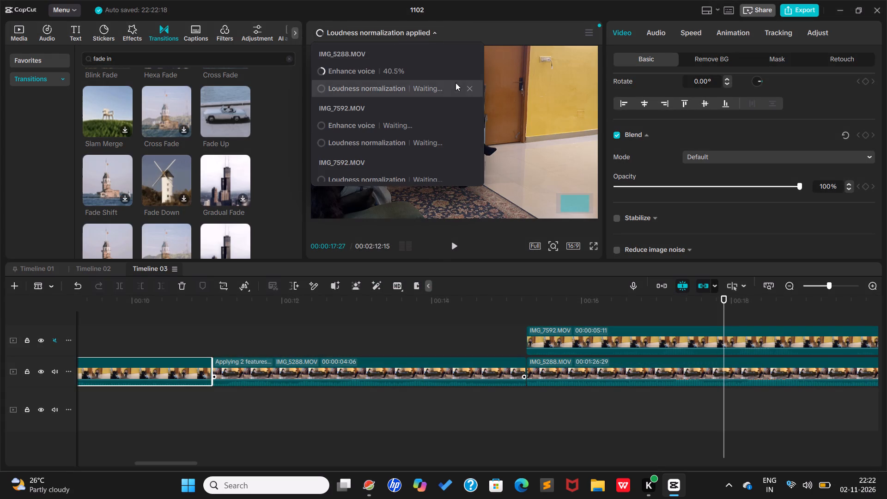
{"action": "left_click", "coordinate": [470, 86]}
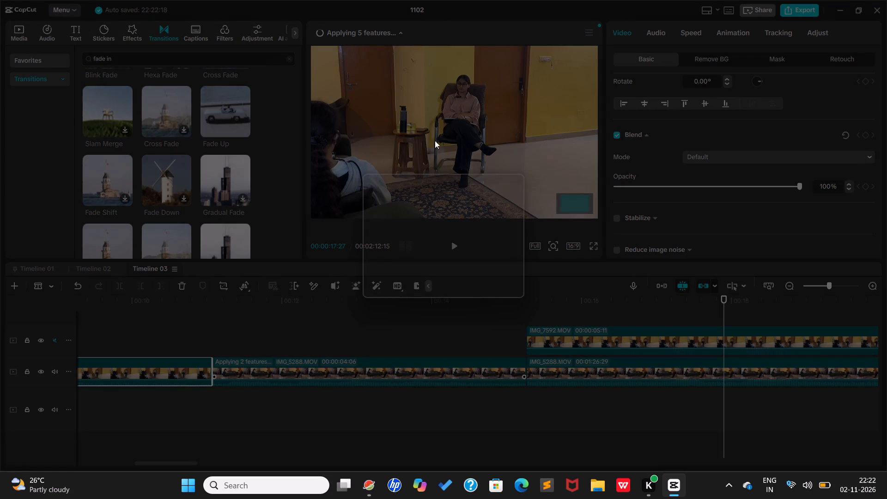
{"action": "left_click", "coordinate": [406, 280]}
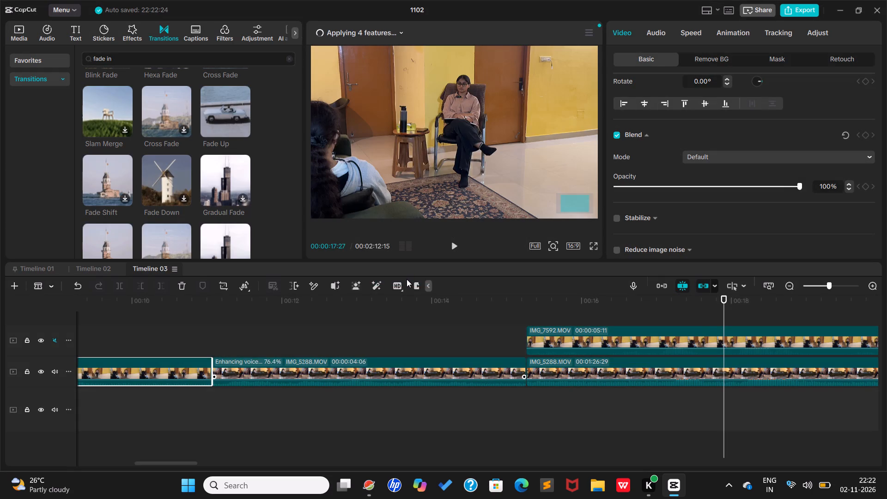
{"action": "left_click", "coordinate": [379, 32]}
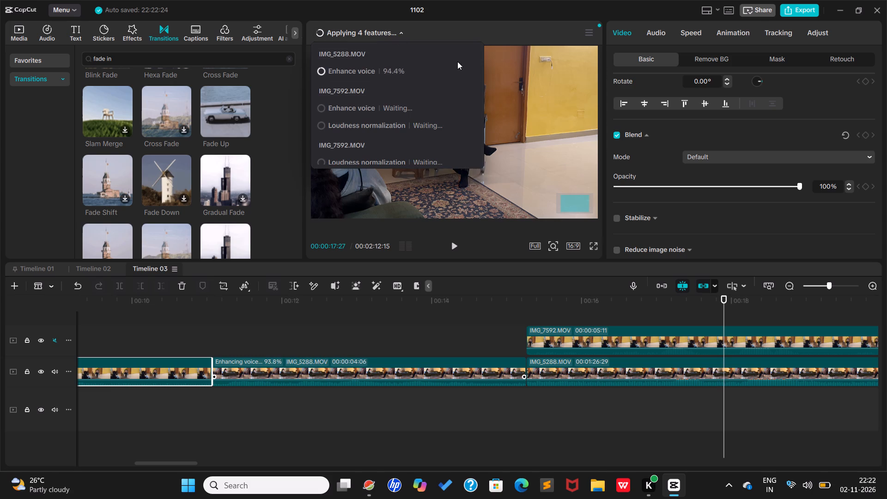
{"action": "left_click", "coordinate": [468, 70]}
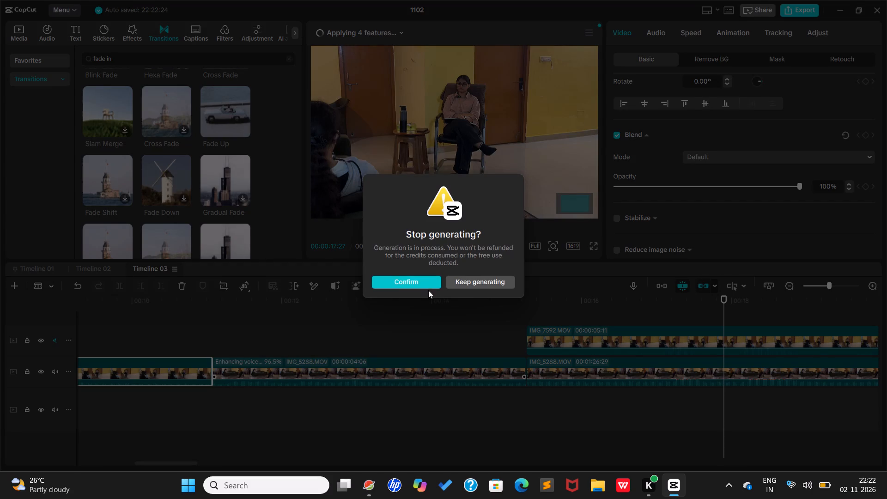
{"action": "left_click", "coordinate": [428, 288]}
Stop the running Enhance voice task for the 00:00:05:05 IMG_7592 overlay and check the list for remaining tasks.
{"action": "left_click", "coordinate": [368, 28]}
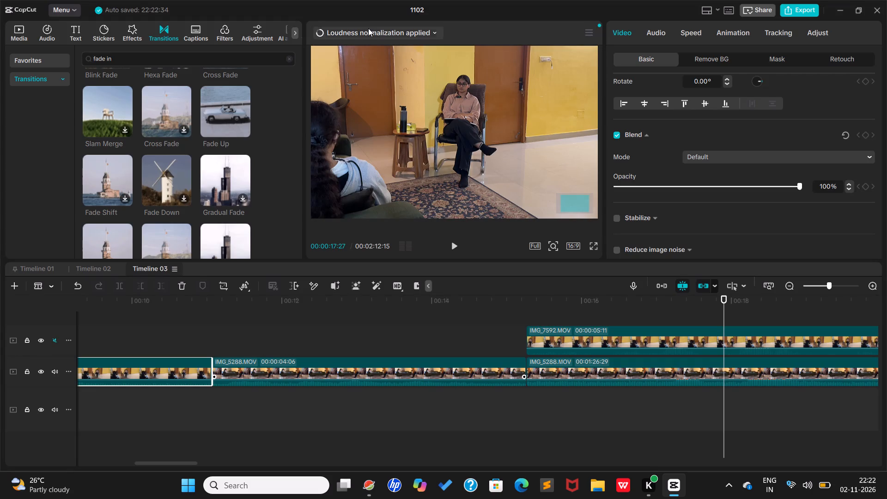
{"action": "left_click", "coordinate": [469, 67]}
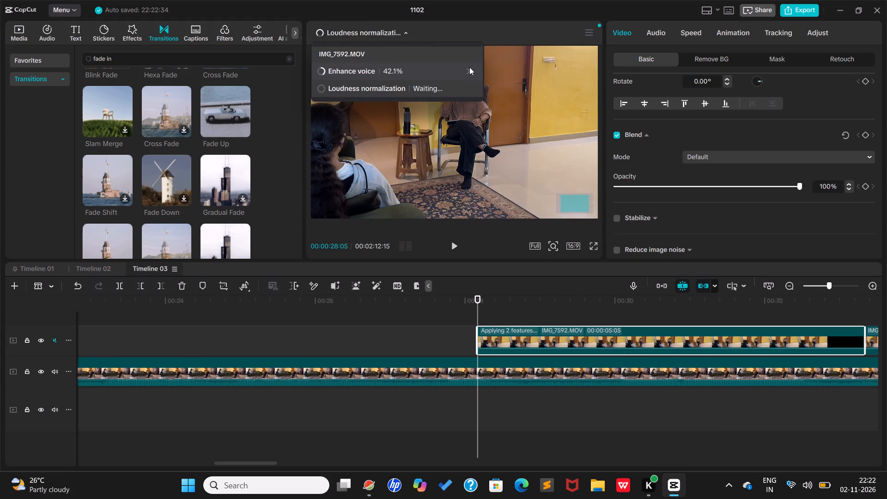
{"action": "left_click", "coordinate": [471, 73]}
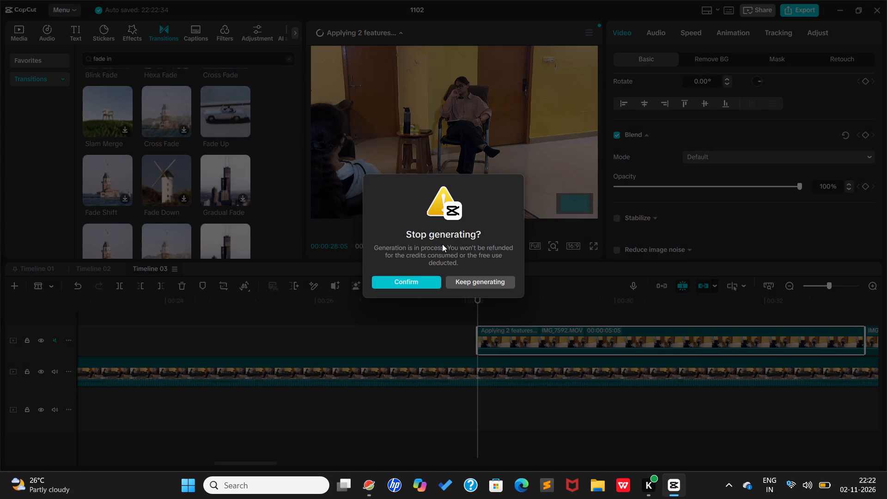
{"action": "left_click", "coordinate": [418, 285]}
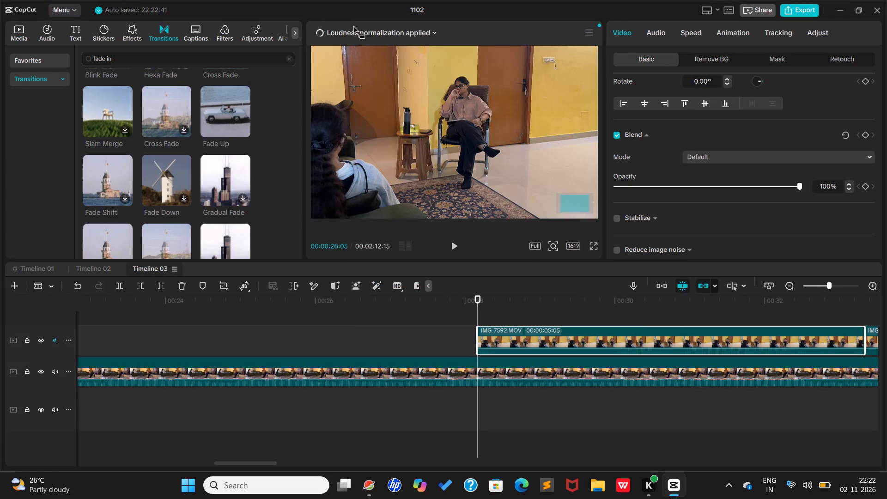
{"action": "left_click", "coordinate": [353, 28]}
{"action": "left_click", "coordinate": [418, 29]}
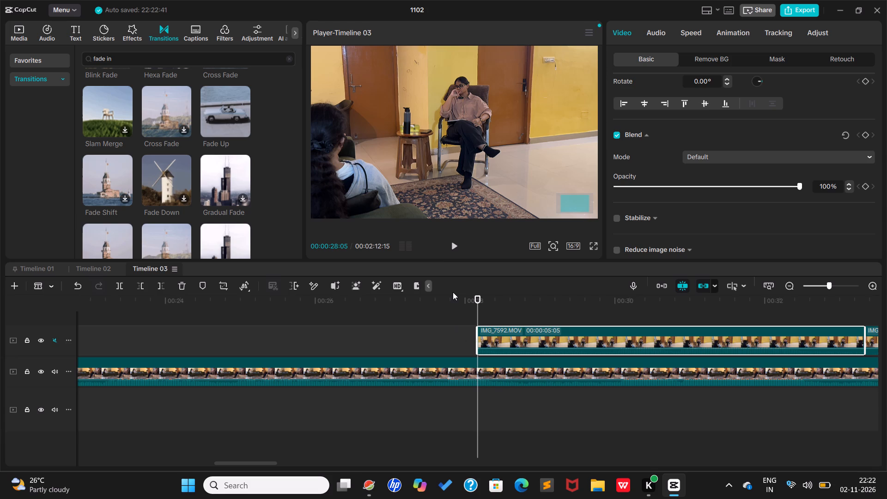
Split the IMG_5288 clip at 00:00:28:05, where the 00:00:05:05 IMG_7592 overlay begins.
{"action": "key", "text": "a"}
{"action": "left_click", "coordinate": [533, 364]}
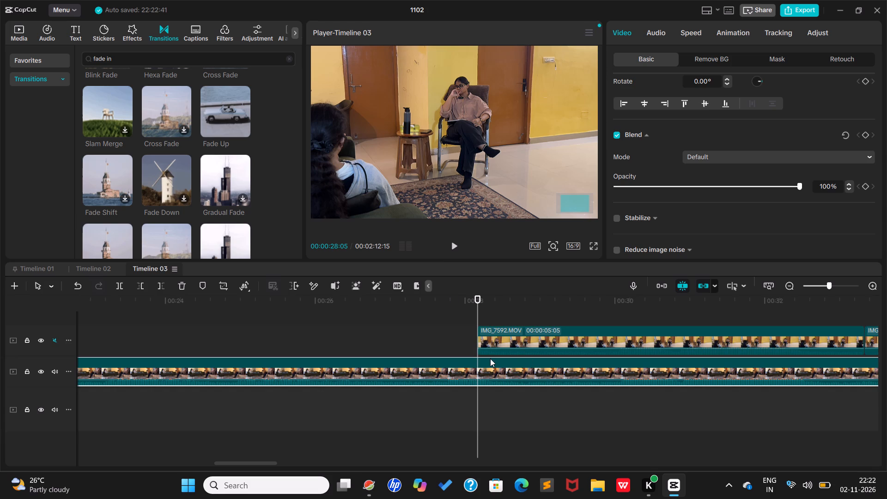
{"action": "key", "text": "b"}
{"action": "left_click", "coordinate": [480, 374]}
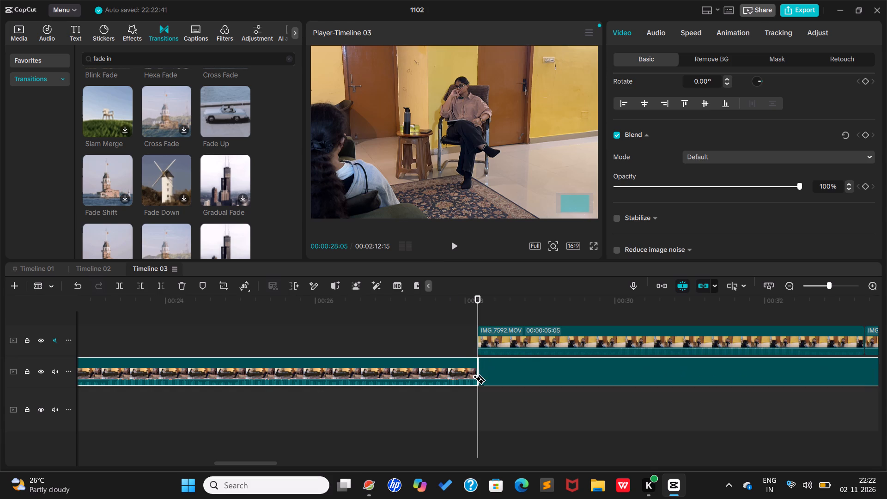
{"action": "key", "text": "a"}
Split the IMG_5288 clip at 00:00:37:01, where the 00:00:03:21 IMG_7592 overlay ends.
{"action": "left_click_drag", "start_coordinate": [506, 293], "coordinate": [506, 294]}
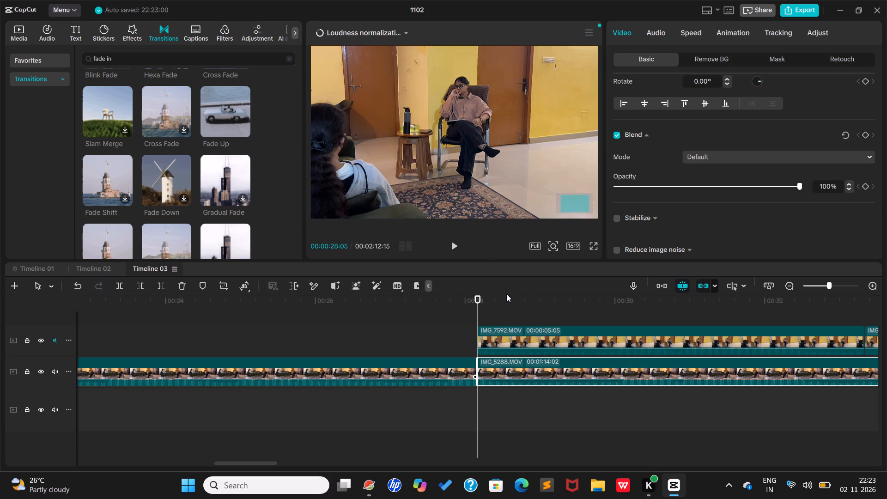
{"action": "left_click_drag", "start_coordinate": [506, 294], "coordinate": [716, 349]}
{"action": "left_click_drag", "start_coordinate": [707, 289], "coordinate": [712, 297]}
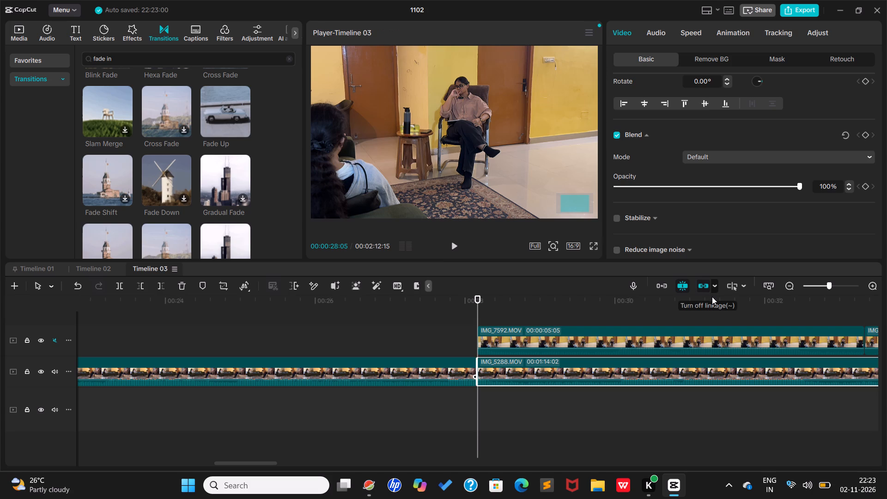
{"action": "left_click_drag", "start_coordinate": [712, 297], "coordinate": [712, 297]}
{"action": "left_click_drag", "start_coordinate": [712, 298], "coordinate": [886, 304]}
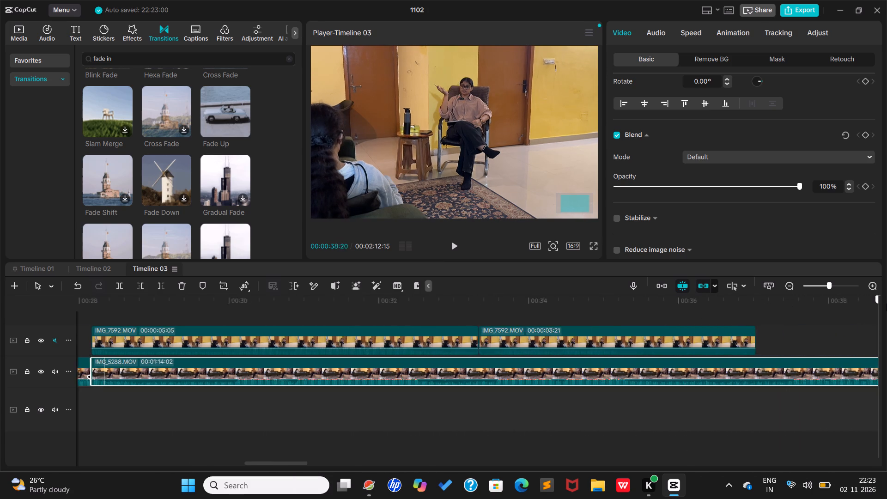
{"action": "left_click_drag", "start_coordinate": [886, 304], "coordinate": [565, 374]}
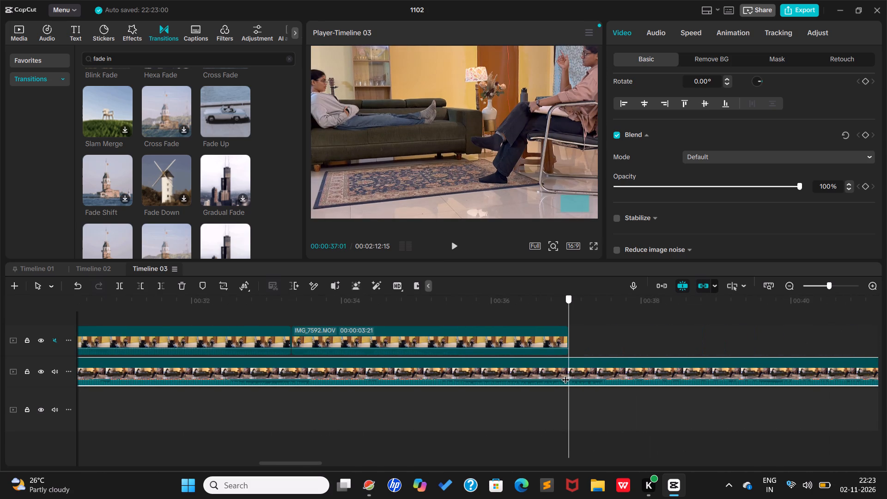
{"action": "left_click_drag", "start_coordinate": [565, 374], "coordinate": [563, 371]}
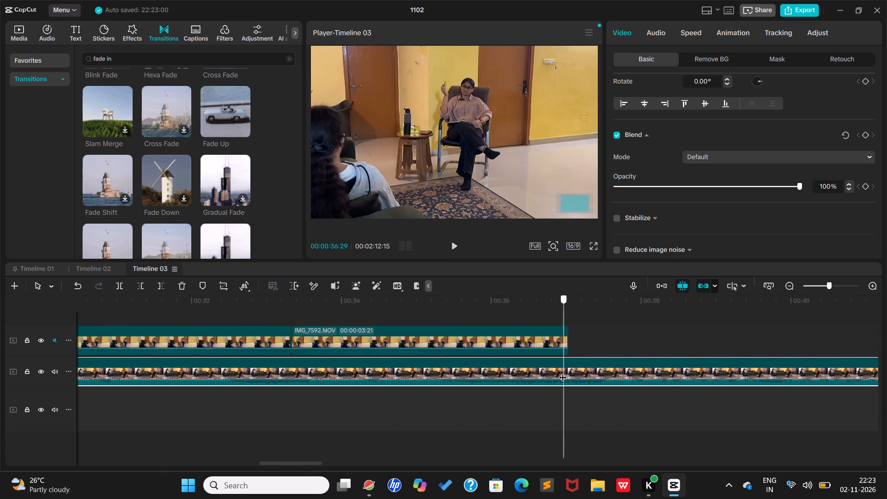
{"action": "left_click_drag", "start_coordinate": [563, 371], "coordinate": [565, 370]}
{"action": "left_click", "coordinate": [565, 370]}
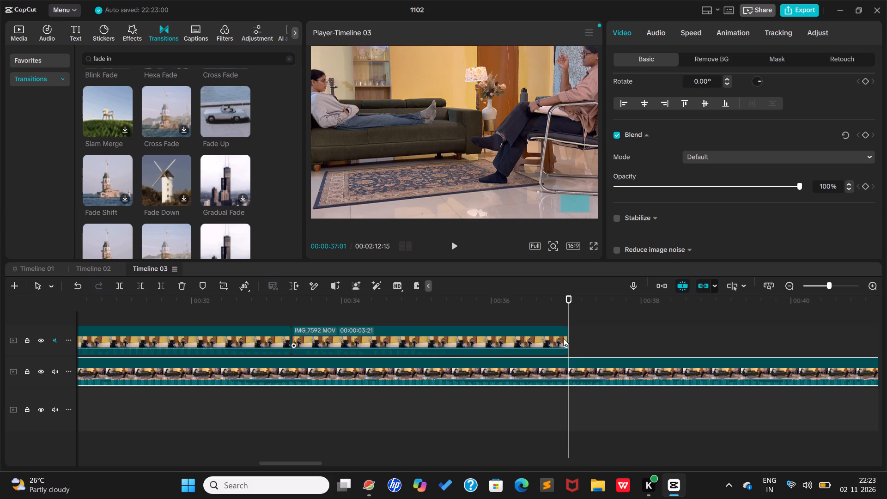
{"action": "left_click", "coordinate": [563, 338]}
{"action": "left_click", "coordinate": [567, 301]}
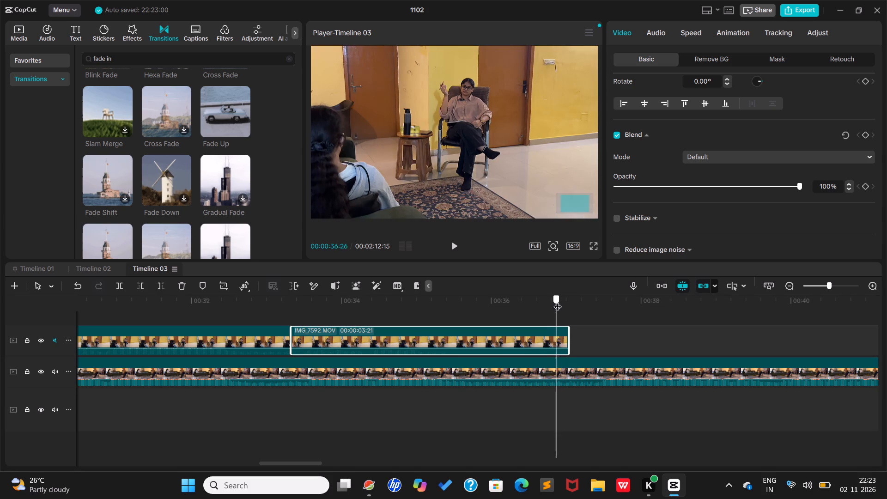
{"action": "key", "text": "b"}
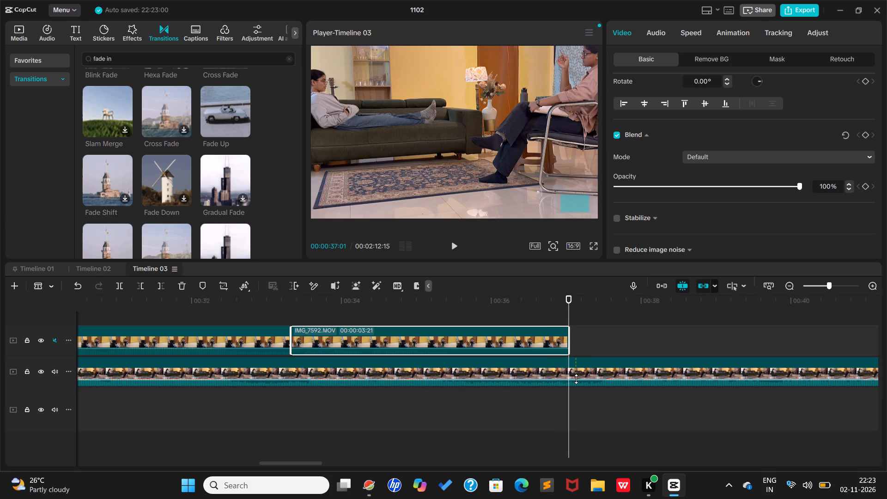
{"action": "left_click", "coordinate": [571, 376]}
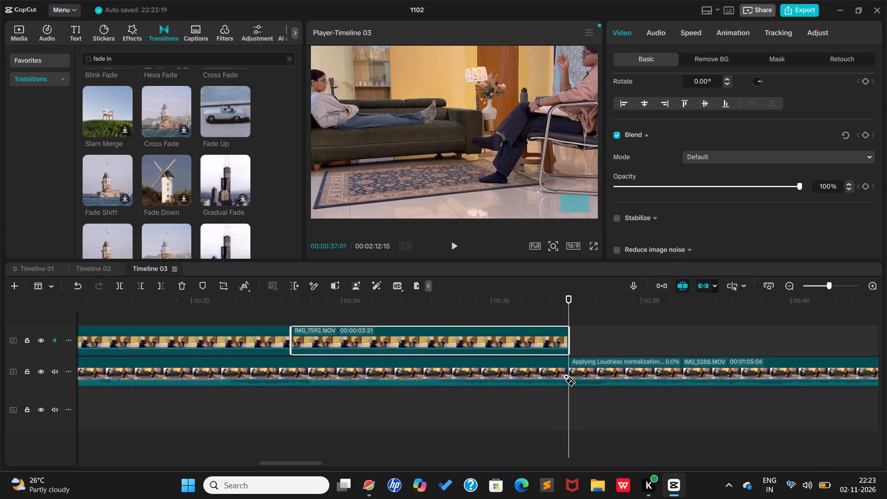
{"action": "key", "text": "a"}
Delete the IMG_5288 segment beneath the two IMG_7592 overlays, between 00:00:28:05 and 00:00:37:01.
{"action": "left_click", "coordinate": [407, 371]}
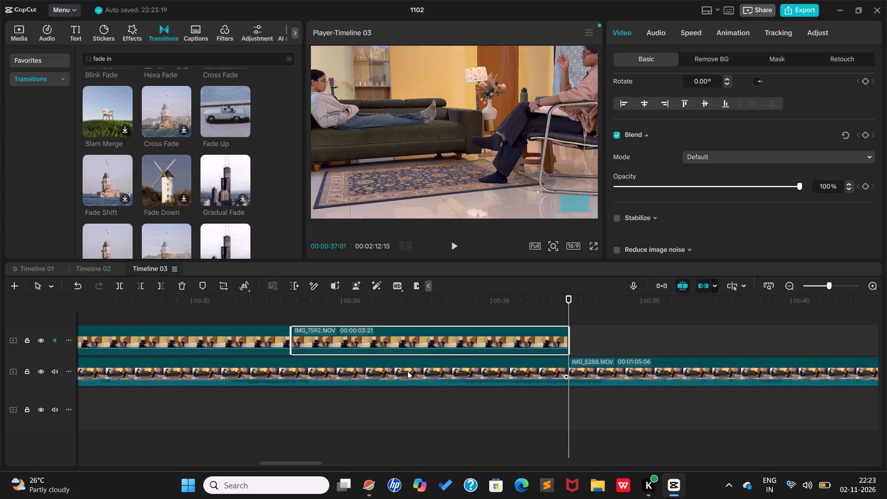
{"action": "key", "text": "Delete"}
Move the 00:00:03:21 and 00:00:05:05 IMG_7592 overlays down into the gap on the IMG_5288 track.
{"action": "left_click_drag", "start_coordinate": [407, 339], "coordinate": [407, 343]}
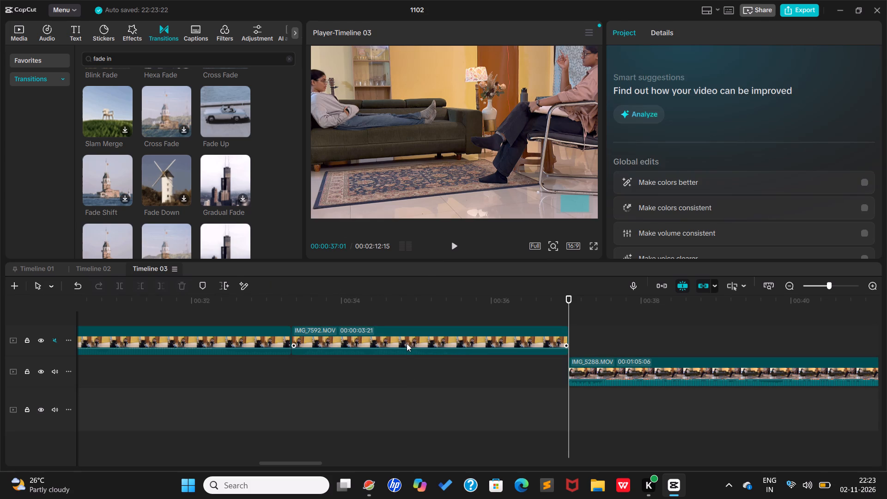
{"action": "left_click_drag", "start_coordinate": [407, 343], "coordinate": [406, 372]}
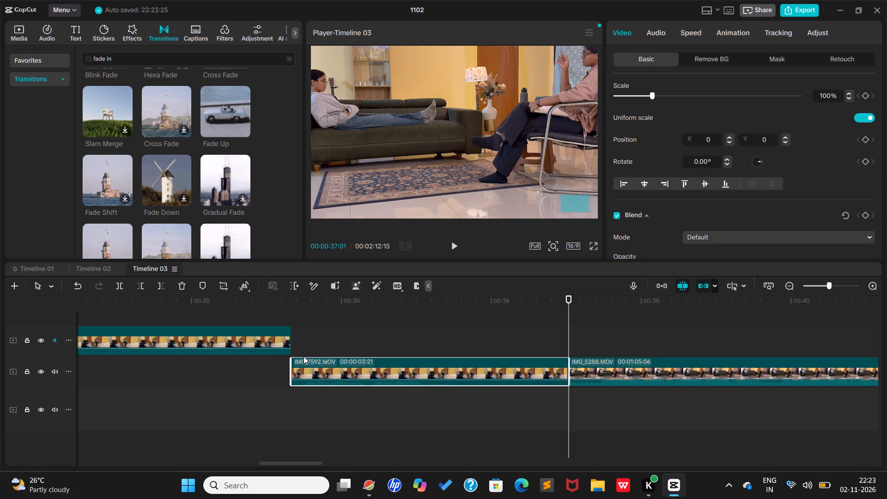
{"action": "left_click", "coordinate": [272, 349]}
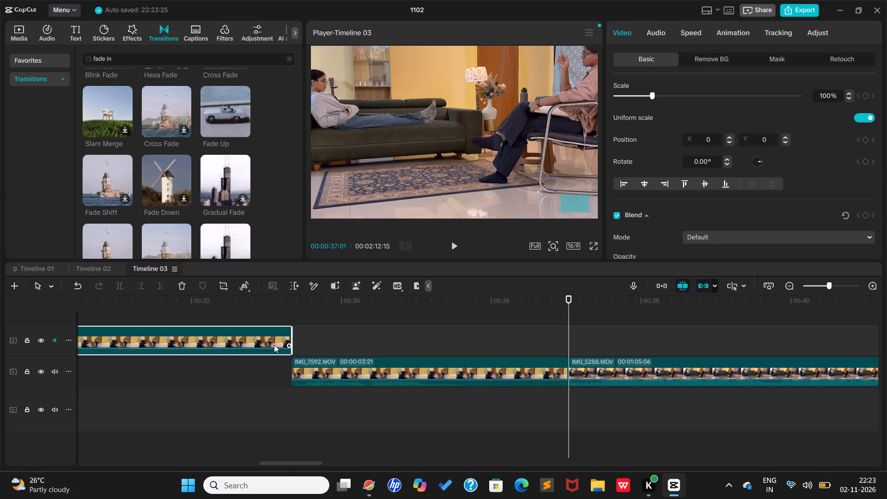
{"action": "left_click_drag", "start_coordinate": [274, 345], "coordinate": [272, 377]}
Review playback of the IMG_5288 clip from about 00:00:38:22 up to the 00:00:05:01 IMG_7592 overlay.
{"action": "left_click_drag", "start_coordinate": [512, 294], "coordinate": [700, 333]}
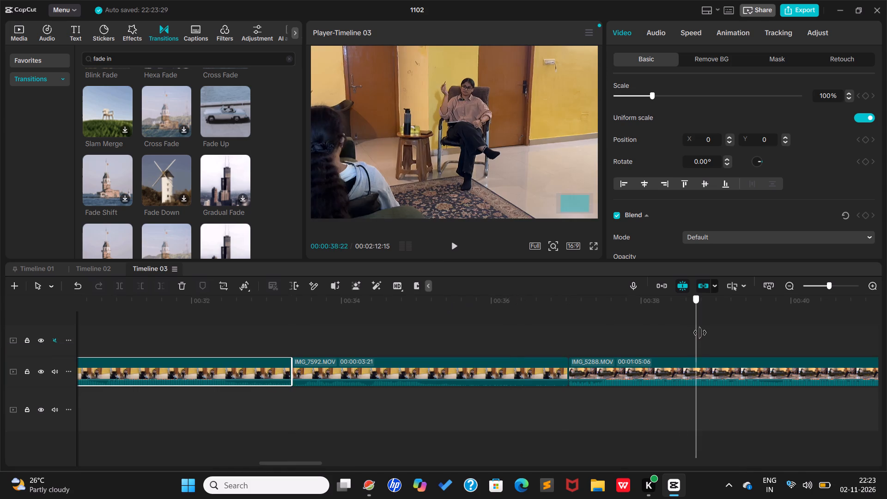
{"action": "left_click_drag", "start_coordinate": [700, 333], "coordinate": [700, 333]}
{"action": "key", "text": "space"}
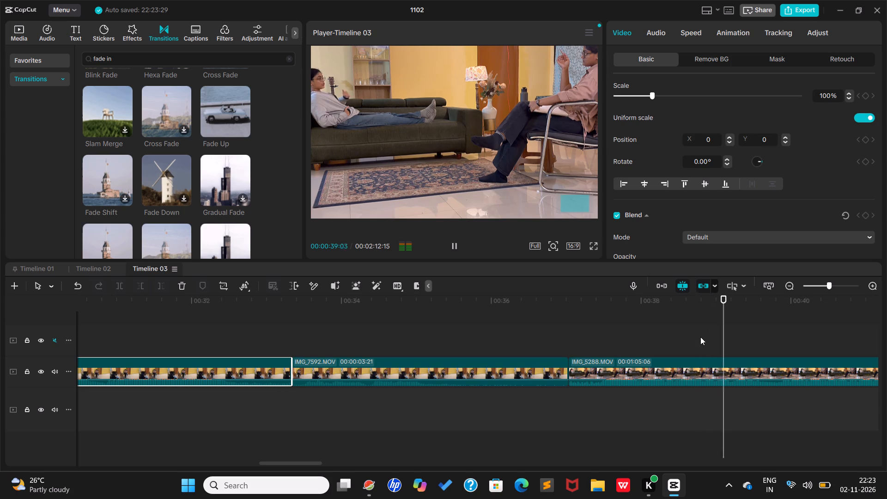
{"action": "key", "text": "space"}
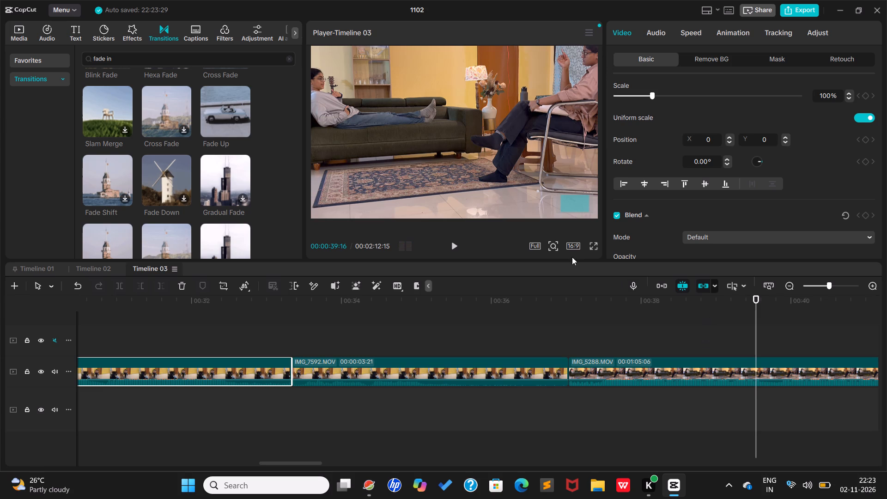
{"action": "left_click", "coordinate": [593, 246]}
{"action": "key", "text": "Escape"}
{"action": "key", "text": "space"}
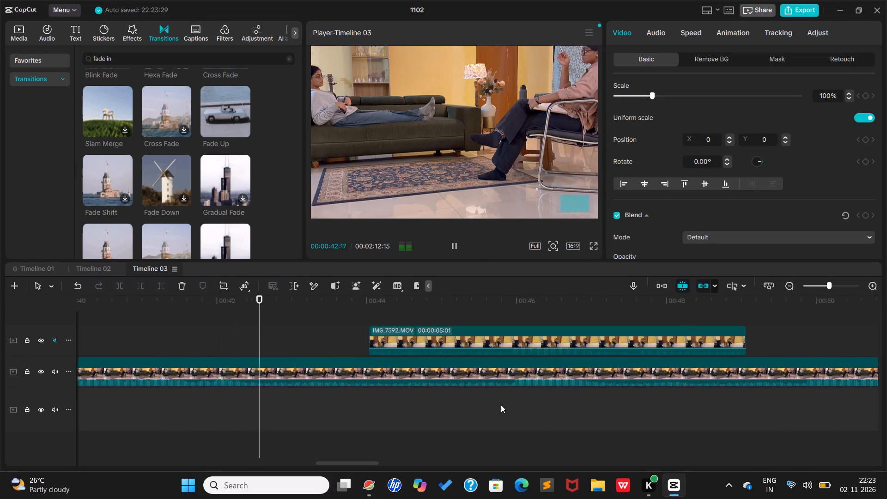
{"action": "key", "text": "space"}
{"action": "key", "text": "space"}
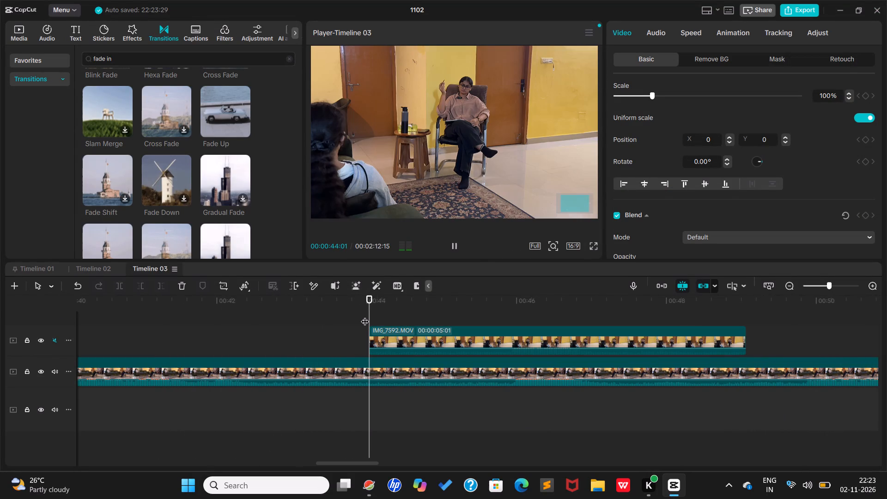
{"action": "key", "text": "space"}
Split the IMG_5288 clip at 00:00:44:01, where the 00:00:05:01 IMG_7592 overlay begins.
{"action": "left_click", "coordinate": [377, 340]}
{"action": "left_click_drag", "start_coordinate": [377, 297], "coordinate": [369, 297]}
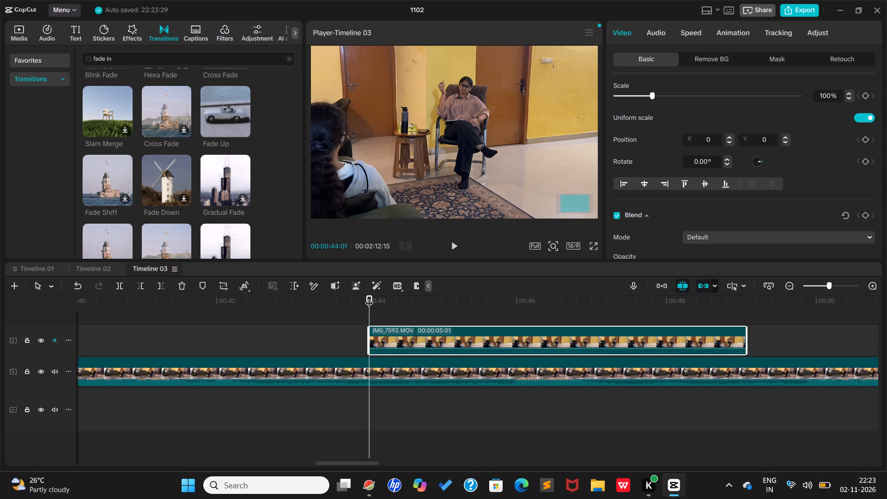
{"action": "key", "text": "b"}
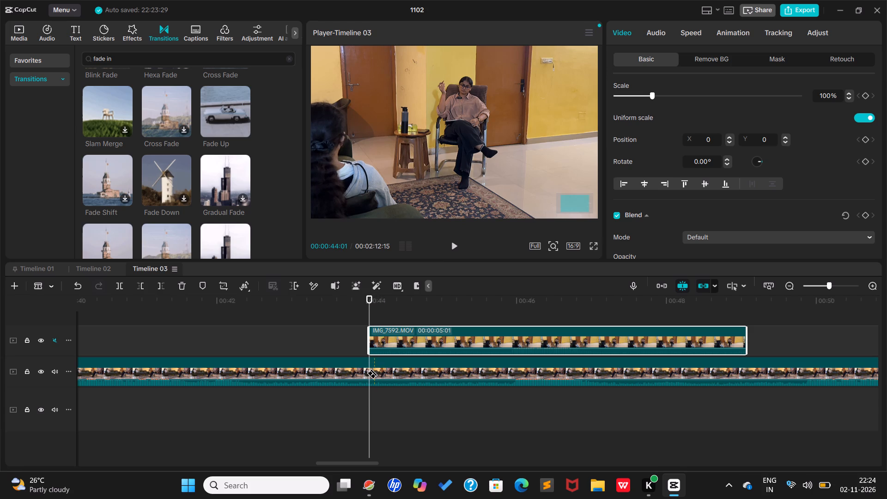
{"action": "left_click", "coordinate": [372, 368]}
{"action": "key", "text": "a"}
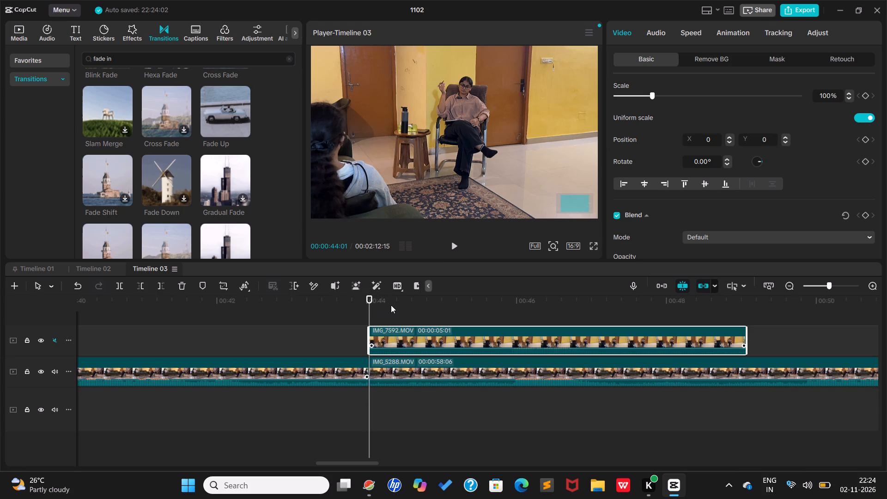
Split the IMG_5288 clip at 00:00:49:02, where the 00:00:05:01 IMG_7592 overlay ends.
{"action": "left_click_drag", "start_coordinate": [392, 303], "coordinate": [745, 320]}
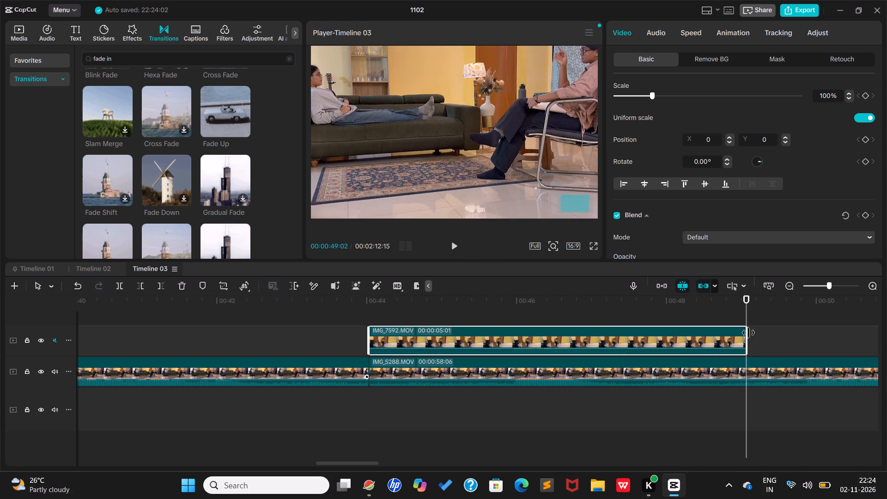
{"action": "key", "text": "b"}
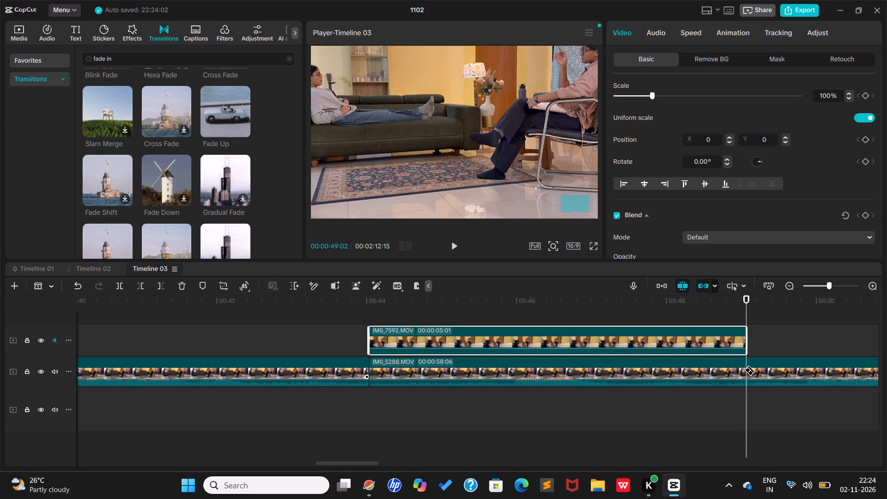
{"action": "left_click", "coordinate": [750, 365]}
{"action": "key", "text": "a"}
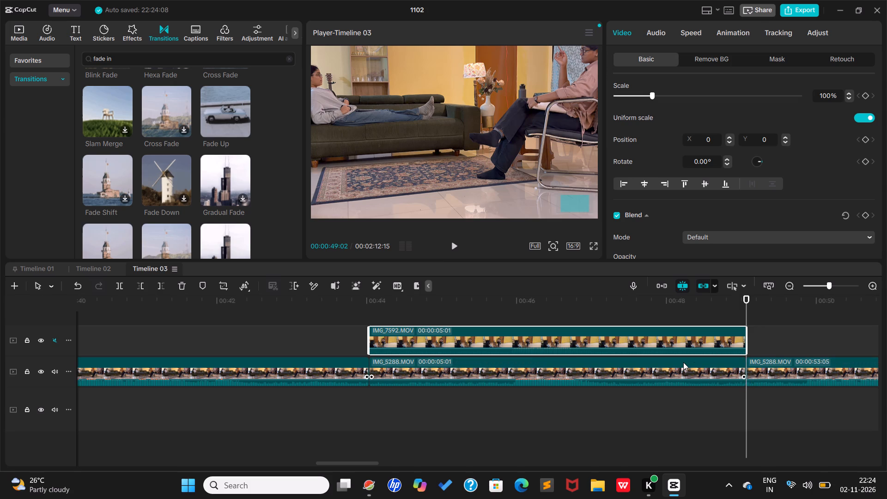
Delete the IMG_5288 segment beneath the 00:00:05:01 IMG_7592 overlay, between 00:00:44:01 and 00:00:49:02.
{"action": "left_click", "coordinate": [682, 362]}
{"action": "key", "text": "Delete"}
Move the 00:00:05:01 IMG_7592 overlay down into the gap on the IMG_5288 track.
{"action": "left_click_drag", "start_coordinate": [669, 338], "coordinate": [668, 343]}
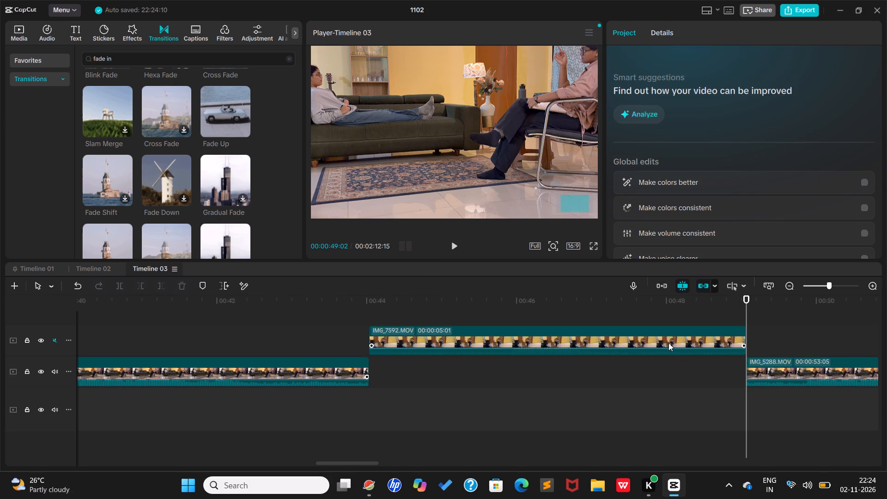
{"action": "left_click_drag", "start_coordinate": [668, 343], "coordinate": [672, 370]}
Split the IMG_5288 clip at 00:01:04:24, where the 00:00:07:01 IMG_7592 overlay begins.
{"action": "left_click_drag", "start_coordinate": [750, 294], "coordinate": [771, 298]}
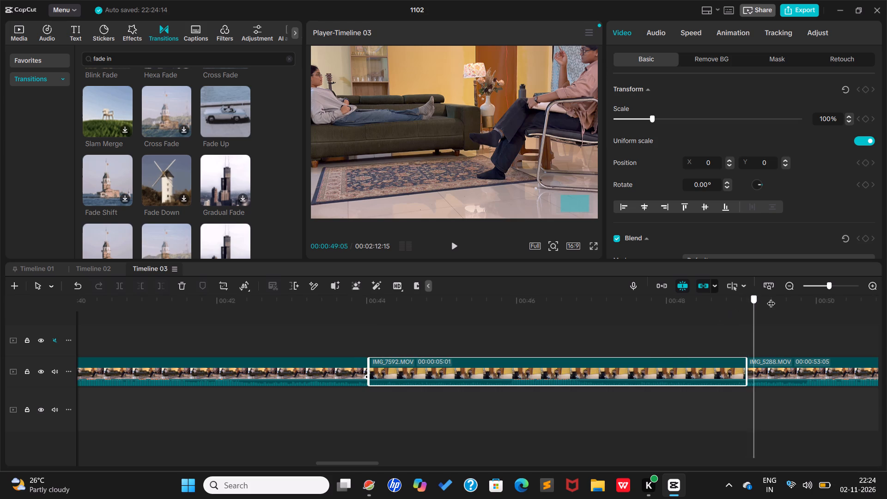
{"action": "left_click_drag", "start_coordinate": [771, 298], "coordinate": [886, 310]}
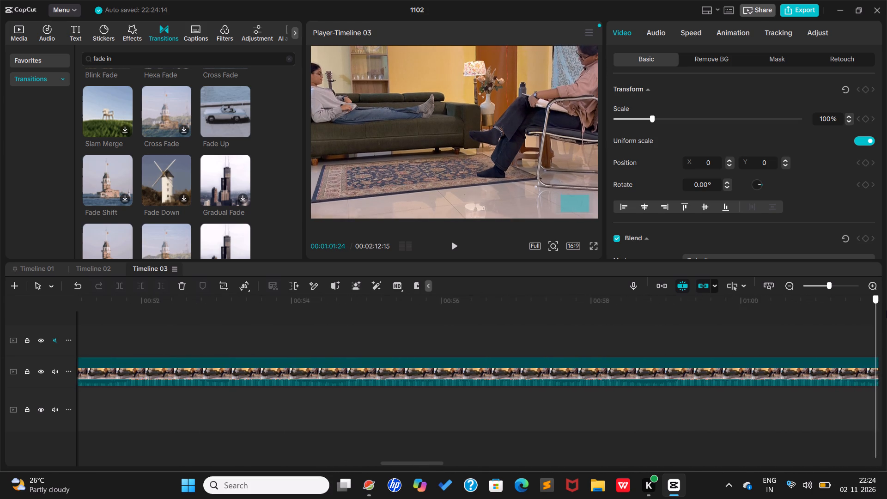
{"action": "left_click_drag", "start_coordinate": [886, 310], "coordinate": [264, 370]}
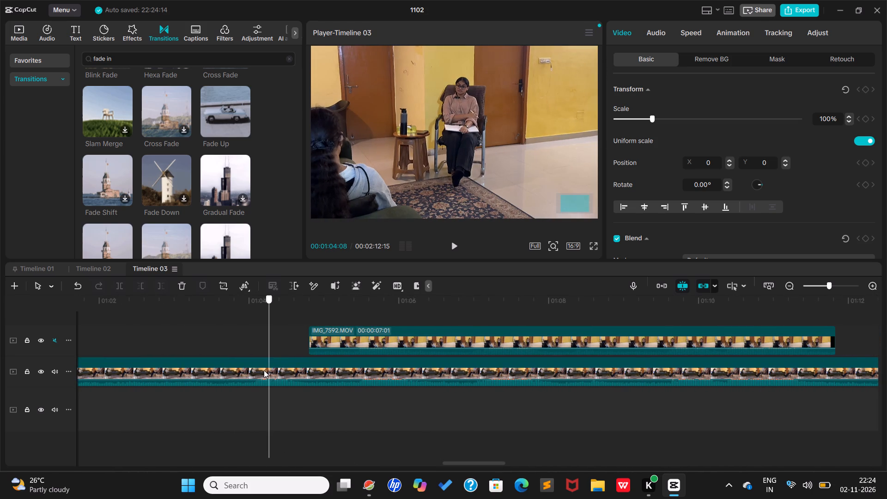
{"action": "left_click_drag", "start_coordinate": [264, 370], "coordinate": [306, 355]}
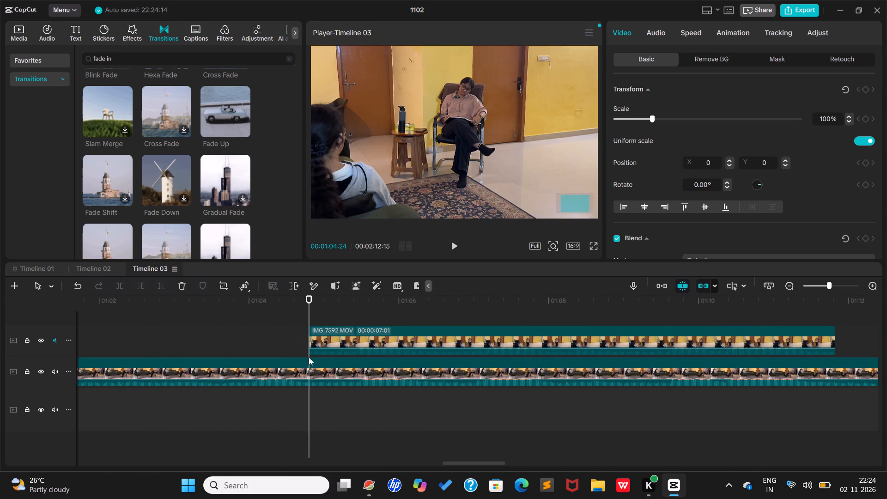
{"action": "key", "text": "b"}
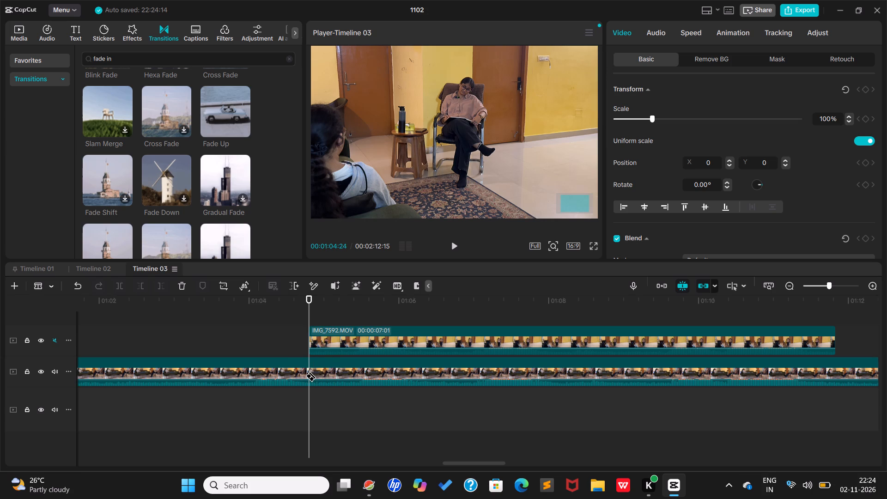
{"action": "left_click", "coordinate": [311, 371]}
{"action": "key", "text": "a"}
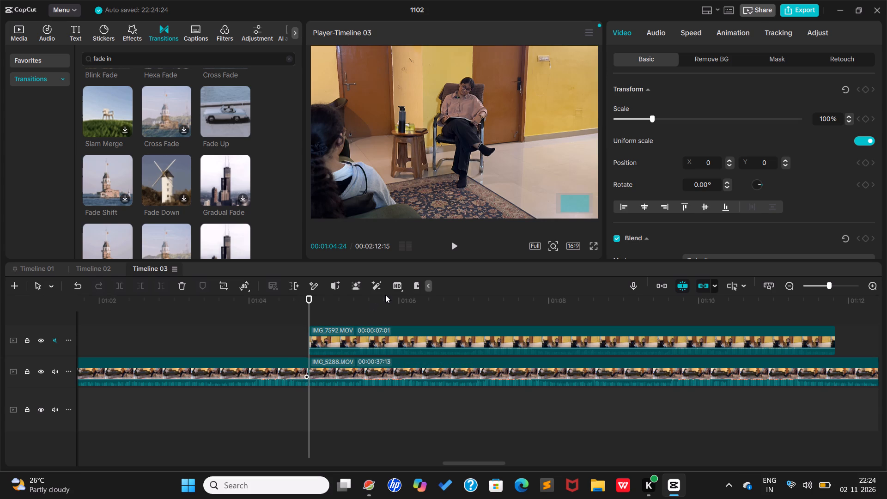
Split the IMG_5288 clip at 00:01:11:25, where the 00:00:07:01 IMG_7592 overlay ends.
{"action": "left_click_drag", "start_coordinate": [389, 299], "coordinate": [559, 361]}
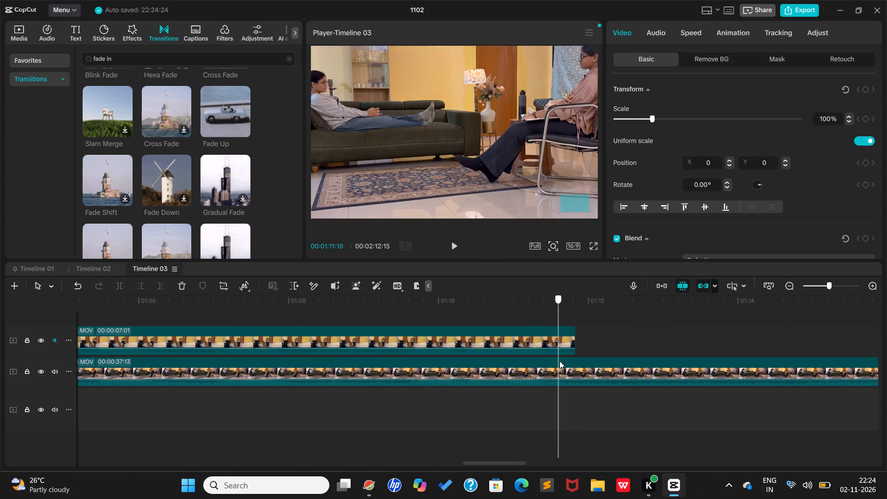
{"action": "left_click_drag", "start_coordinate": [559, 361], "coordinate": [568, 363]}
{"action": "left_click", "coordinate": [561, 355]}
{"action": "left_click", "coordinate": [563, 330]}
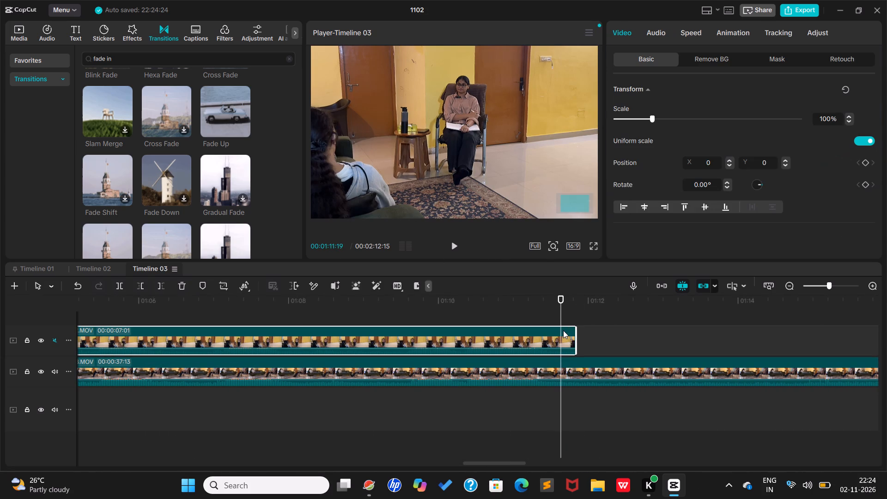
{"action": "left_click_drag", "start_coordinate": [561, 296], "coordinate": [575, 304]}
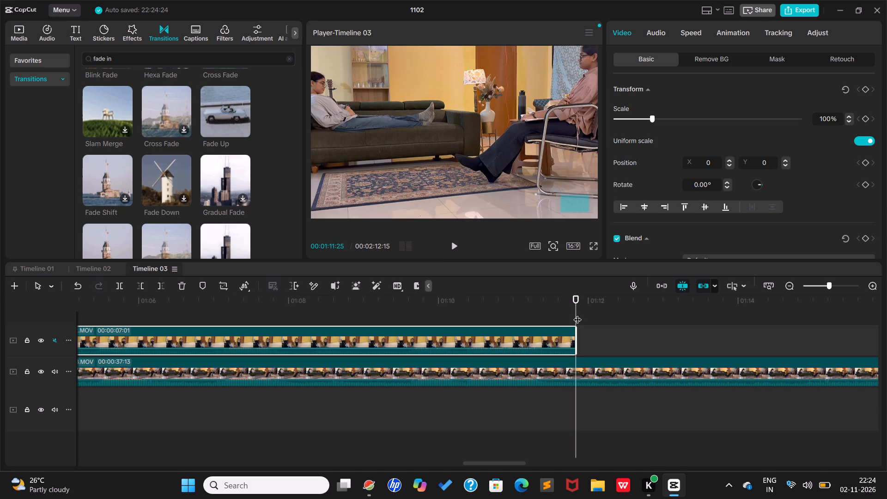
{"action": "key", "text": "b"}
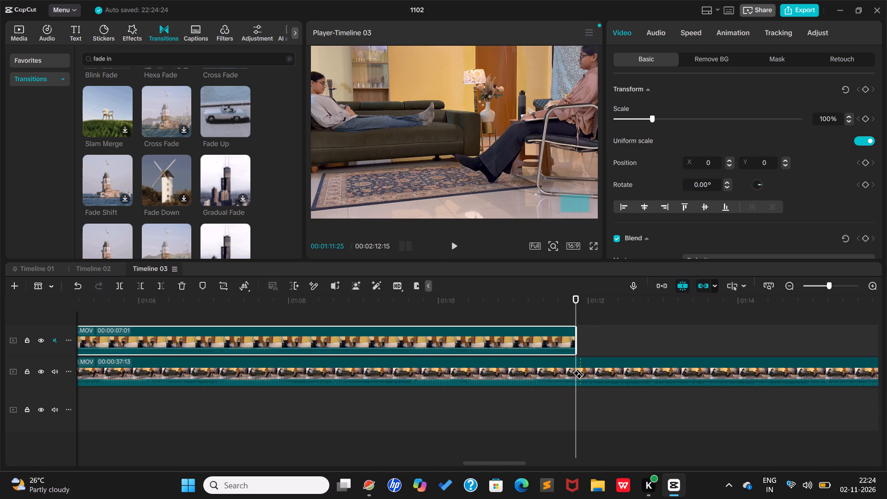
{"action": "left_click", "coordinate": [578, 368]}
{"action": "key", "text": "a"}
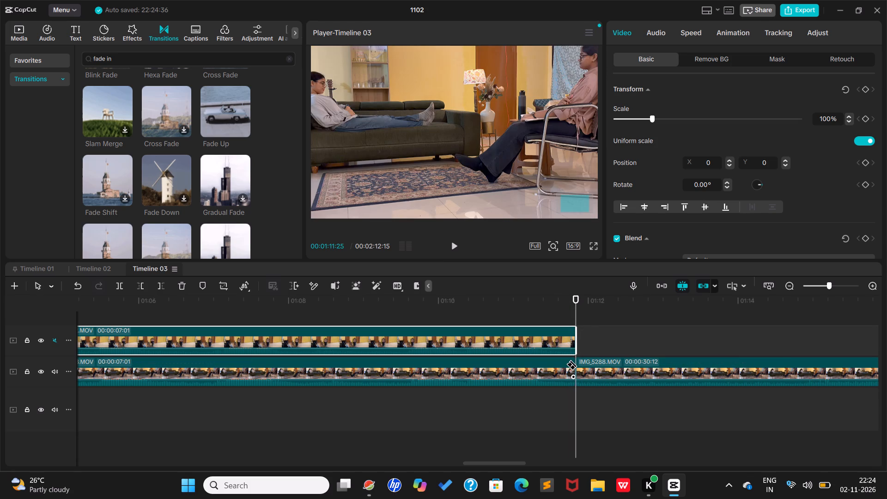
Delete the IMG_5288 segment beneath the 00:00:07:01 IMG_7592 overlay, between 00:01:04:24 and 00:01:11:25.
{"action": "left_click", "coordinate": [564, 361]}
{"action": "key", "text": "Delete"}
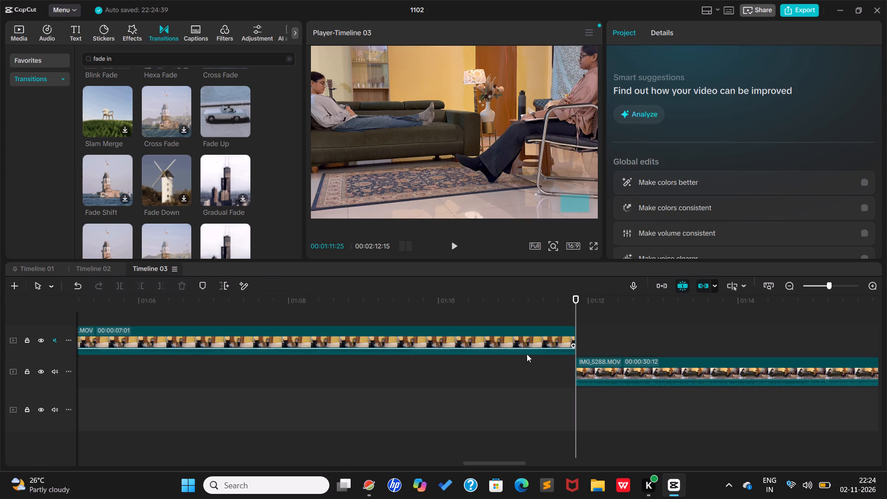
Move the 00:00:07:01 IMG_7592 overlay down into the gap on the IMG_5288 track.
{"action": "left_click_drag", "start_coordinate": [522, 347], "coordinate": [523, 381]}
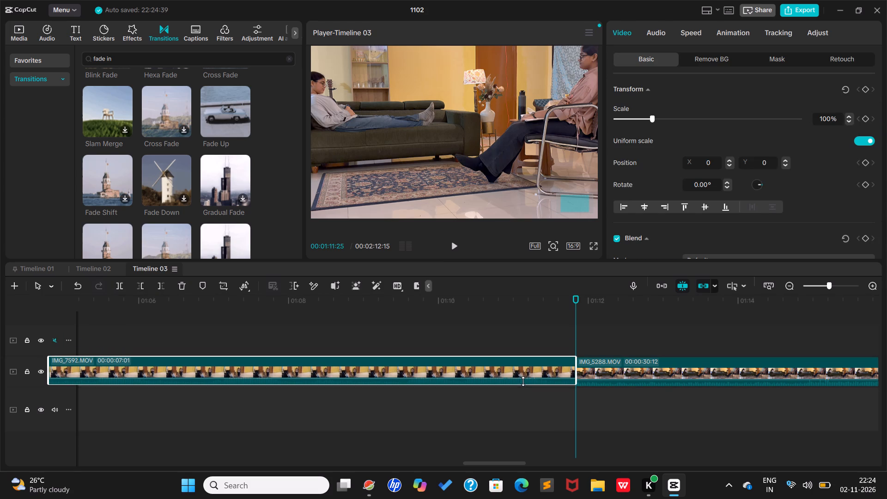
{"action": "left_click_drag", "start_coordinate": [523, 381], "coordinate": [523, 382]}
Split the IMG_5288 clip at 00:01:16:06, where the 00:00:02:29 IMG_7592 overlay begins.
{"action": "left_click_drag", "start_coordinate": [578, 300], "coordinate": [886, 310]}
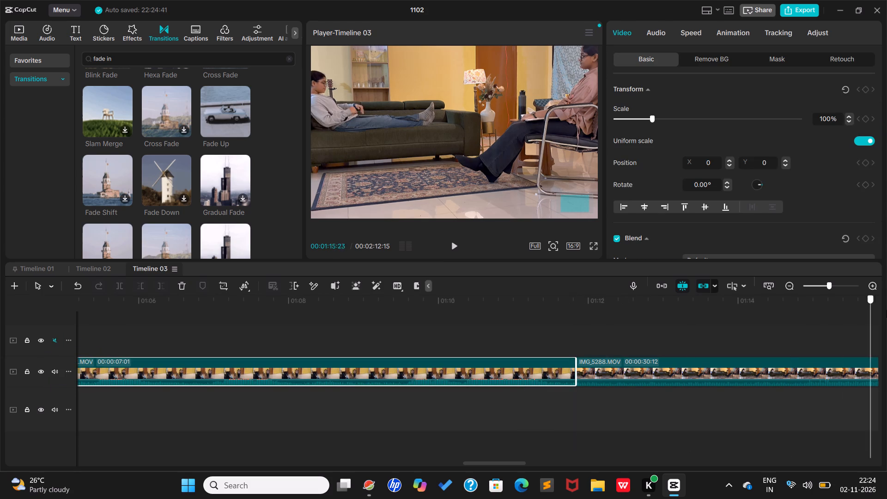
{"action": "left_click_drag", "start_coordinate": [886, 310], "coordinate": [0, 380]}
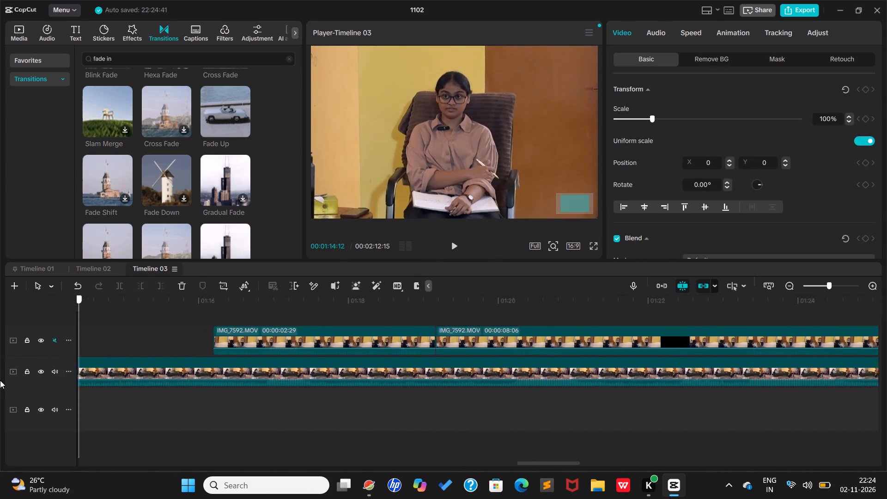
{"action": "left_click_drag", "start_coordinate": [0, 380], "coordinate": [886, 359]}
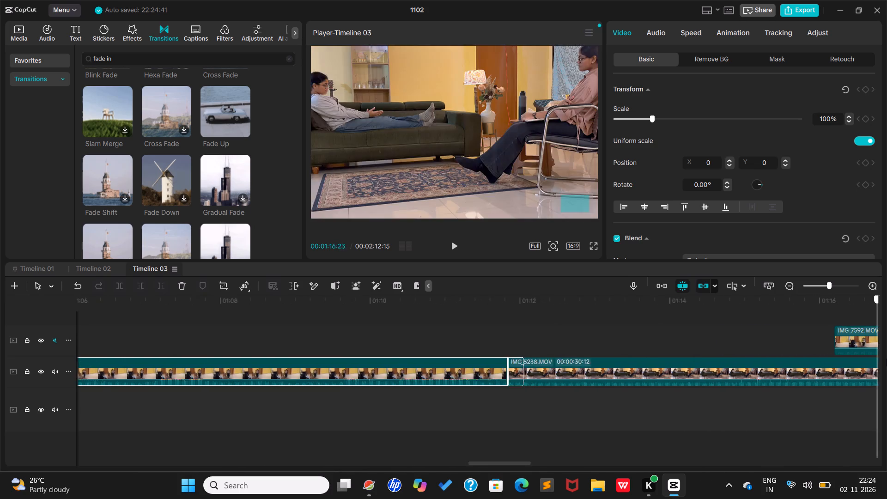
{"action": "left_click_drag", "start_coordinate": [886, 359], "coordinate": [498, 378]}
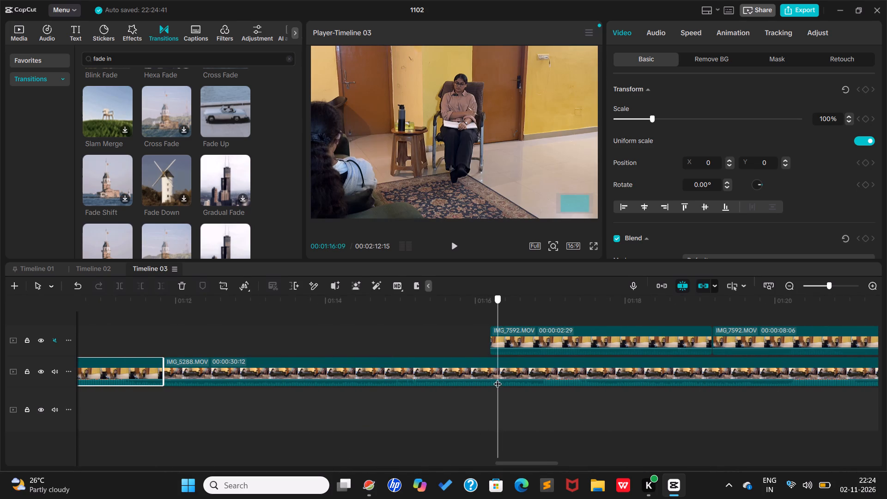
{"action": "left_click_drag", "start_coordinate": [498, 378], "coordinate": [492, 377]}
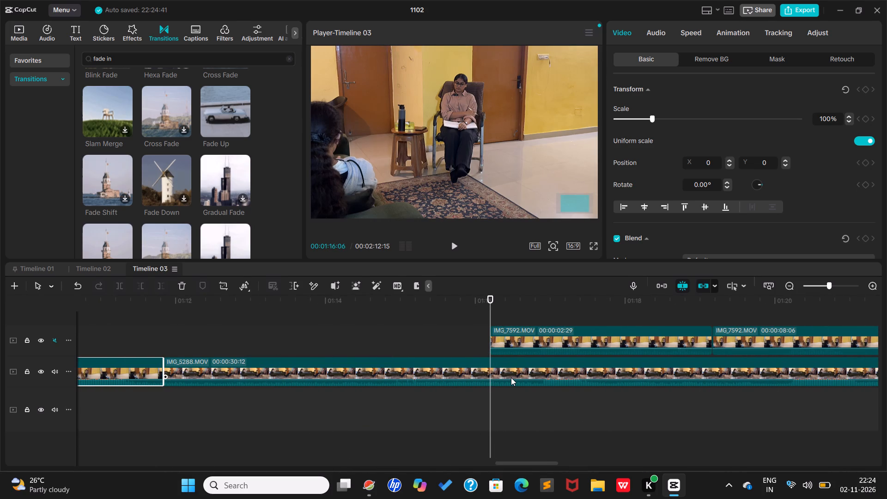
{"action": "key", "text": "b"}
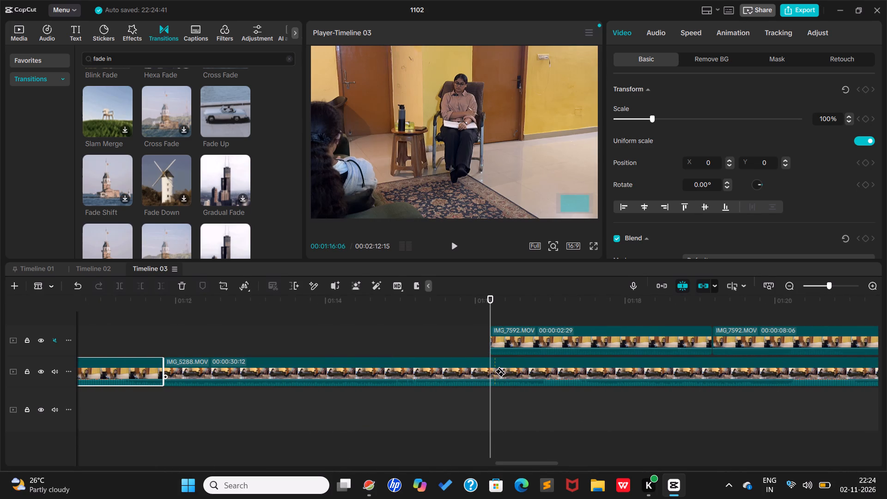
{"action": "left_click", "coordinate": [493, 372]}
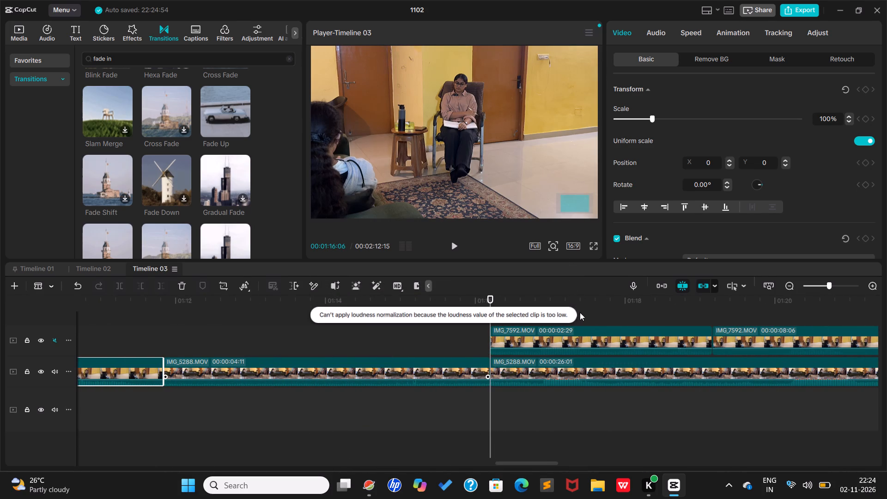
{"action": "key", "text": "a"}
Split the IMG_5288 clip at 00:01:27:11, where the 00:00:08:06 IMG_7592 overlay ends.
{"action": "left_click_drag", "start_coordinate": [580, 303], "coordinate": [886, 305]}
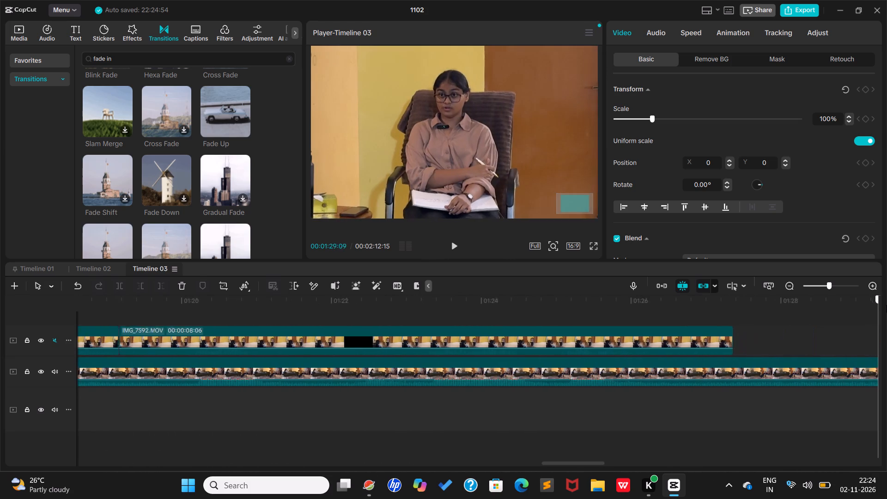
{"action": "left_click_drag", "start_coordinate": [886, 305], "coordinate": [491, 377]}
{"action": "left_click", "coordinate": [500, 337]}
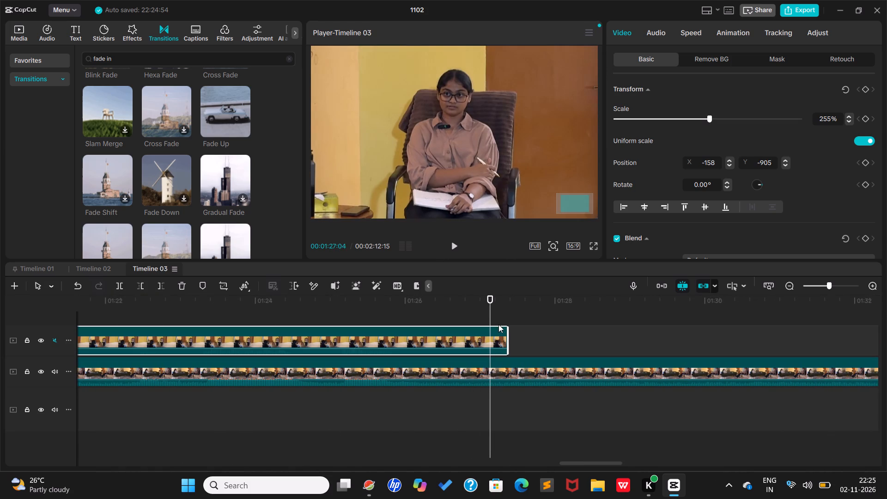
{"action": "left_click_drag", "start_coordinate": [492, 311], "coordinate": [504, 313]}
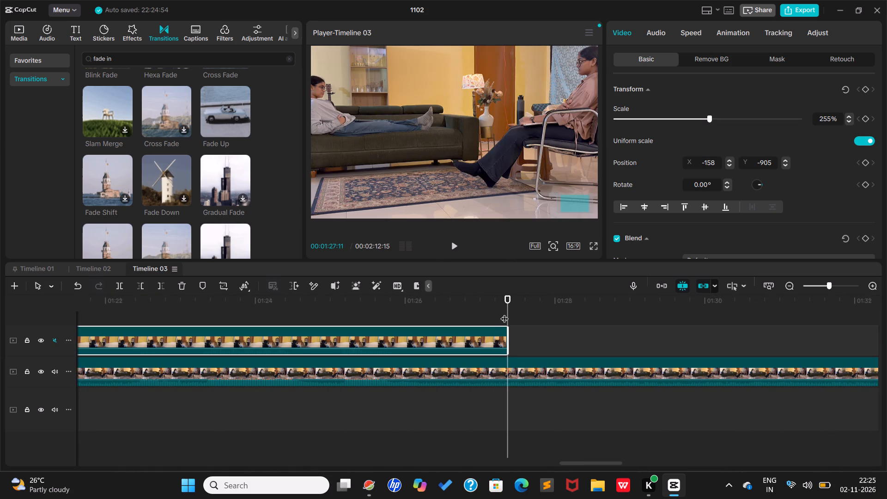
{"action": "key", "text": "b"}
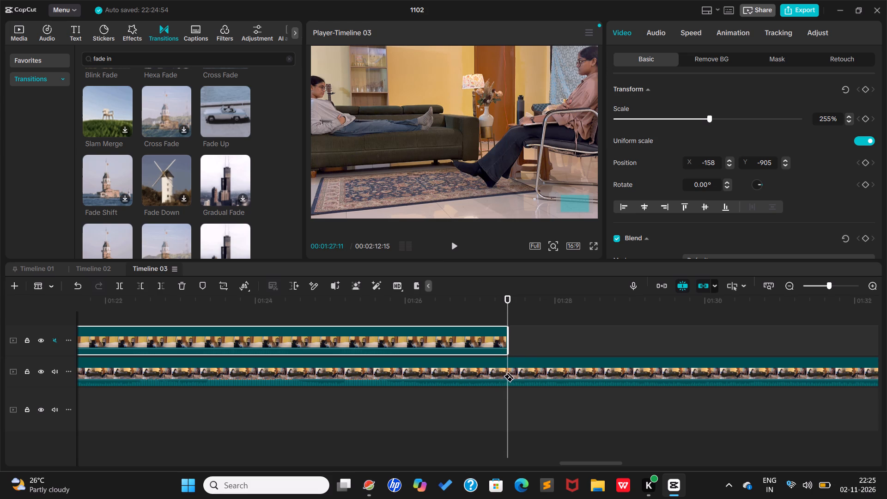
{"action": "left_click", "coordinate": [511, 371]}
{"action": "key", "text": "a"}
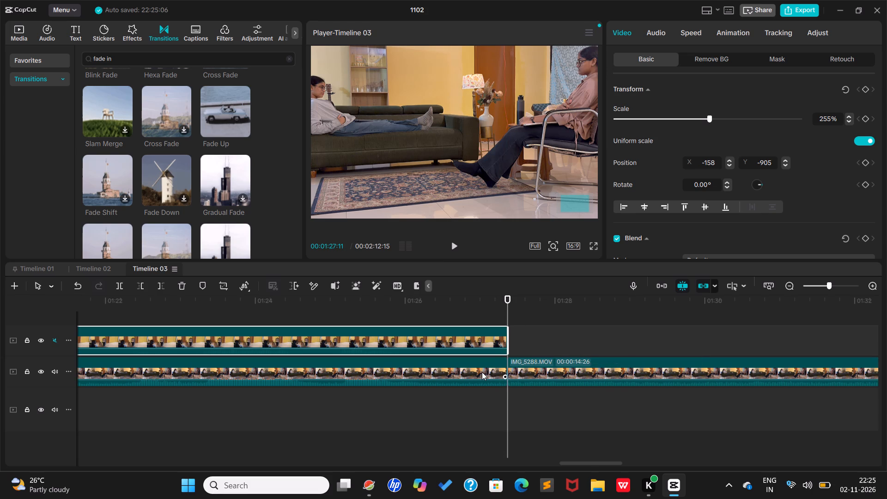
Delete the IMG_5288 segment between 00:01:16:06 and 00:01:27:11 and move the 00:00:08:06 IMG_7592 overlay down into the gap.
{"action": "left_click", "coordinate": [481, 372]}
{"action": "key", "text": "Delete"}
{"action": "left_click_drag", "start_coordinate": [469, 339], "coordinate": [471, 369]}
Split the IMG_5288 clip at 00:01:33:26, where the 00:00:08:11 IMG_7592 overlay begins.
{"action": "left_click_drag", "start_coordinate": [506, 304], "coordinate": [758, 304]}
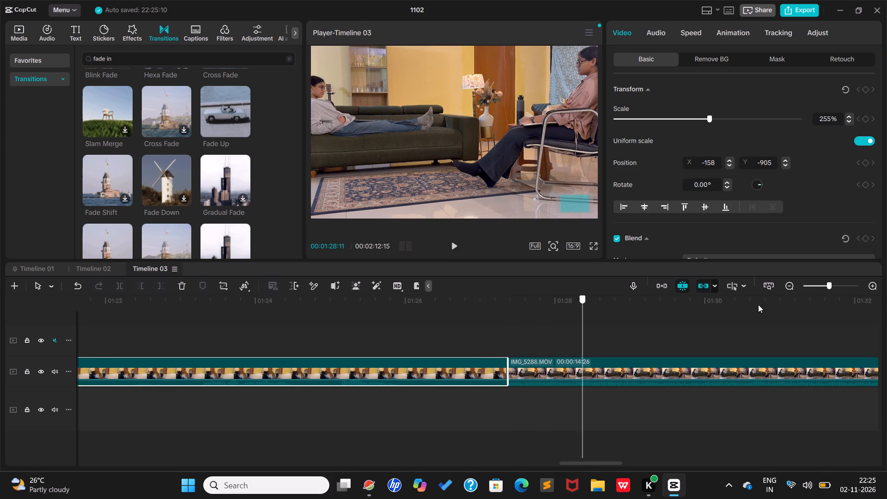
{"action": "left_click_drag", "start_coordinate": [758, 304], "coordinate": [678, 364]}
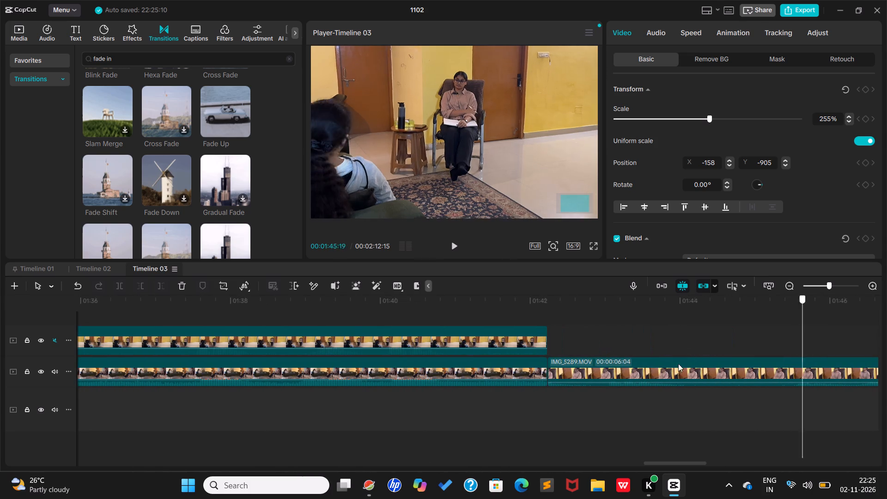
{"action": "left_click_drag", "start_coordinate": [678, 364], "coordinate": [572, 359]}
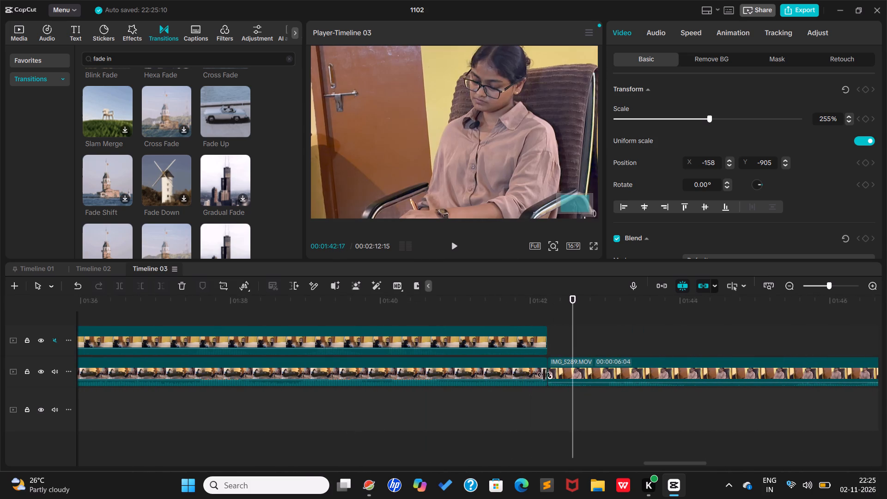
{"action": "left_click_drag", "start_coordinate": [351, 302], "coordinate": [117, 351]}
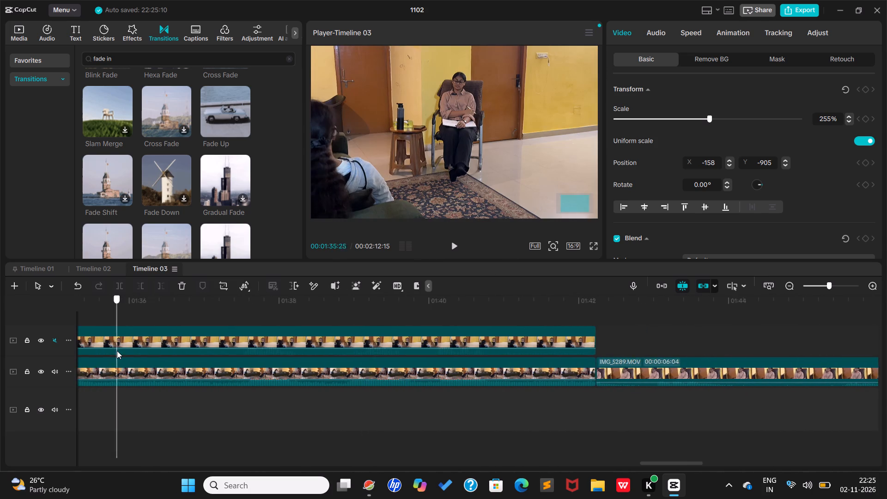
{"action": "left_click_drag", "start_coordinate": [117, 351], "coordinate": [361, 358]}
{"action": "left_click", "coordinate": [321, 340]}
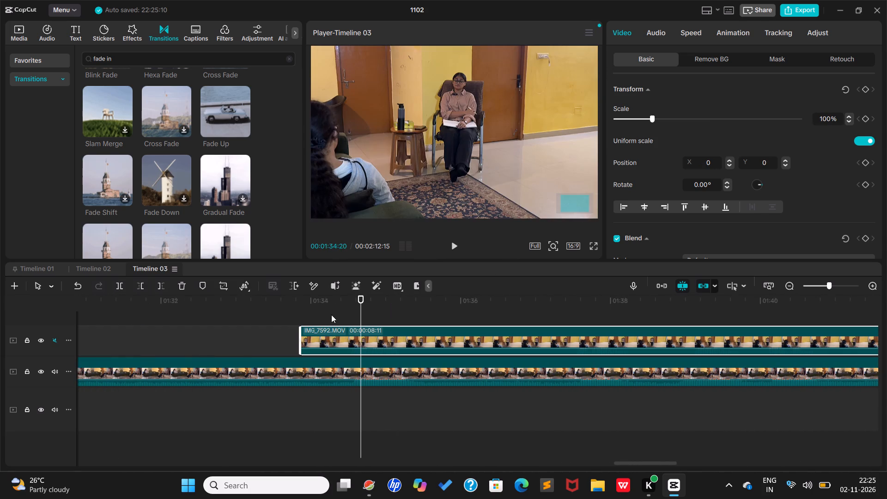
{"action": "left_click_drag", "start_coordinate": [364, 313], "coordinate": [303, 327]}
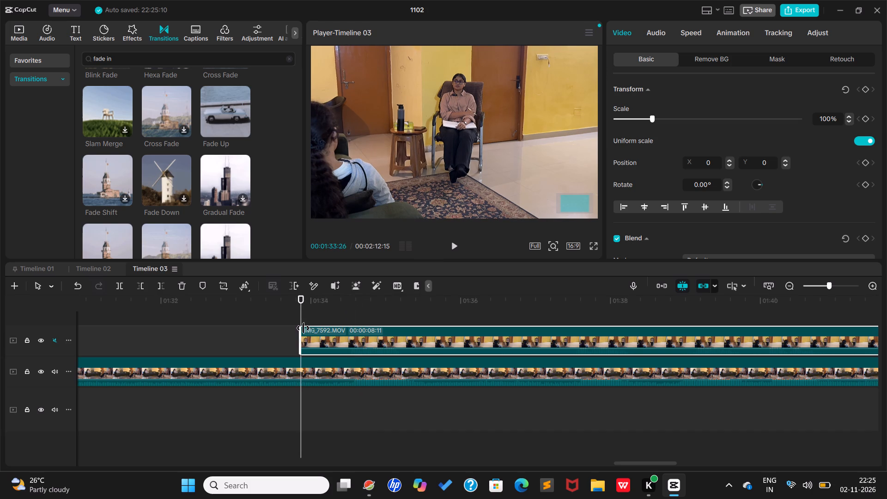
{"action": "key", "text": "b"}
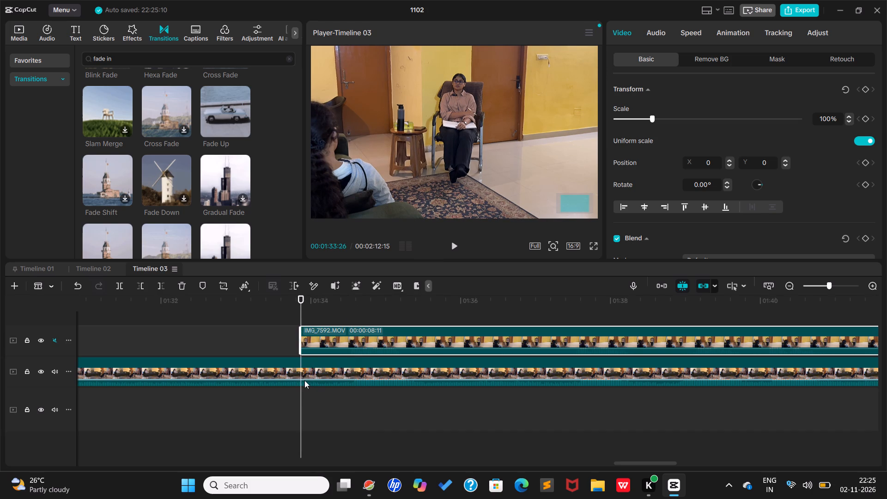
{"action": "left_click", "coordinate": [303, 370]}
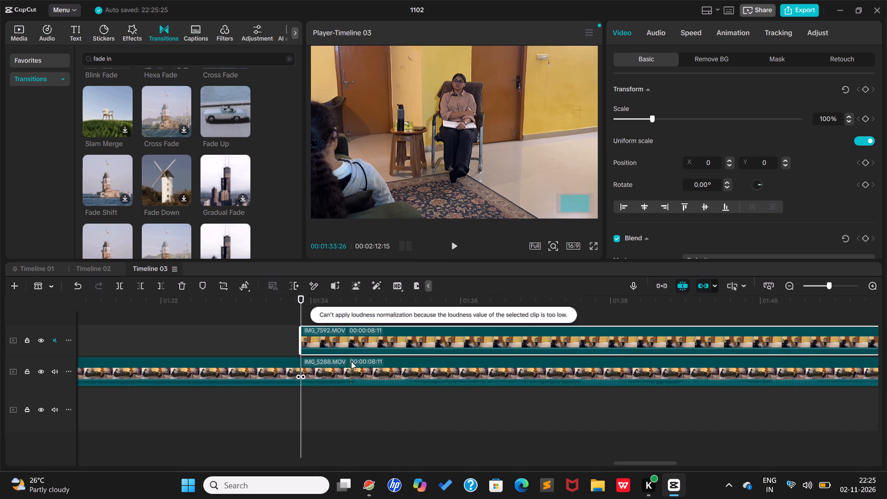
{"action": "key", "text": "a"}
Replace the IMG_5288 segment starting at 00:01:33:26 with the 00:00:08:11 IMG_7592 overlay by deleting it and moving the overlay down.
{"action": "left_click", "coordinate": [353, 370]}
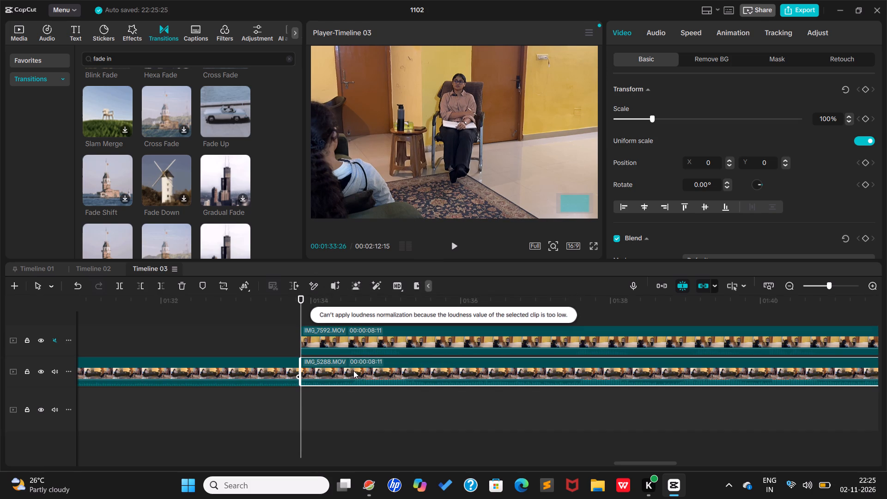
{"action": "key", "text": "Delete"}
{"action": "left_click_drag", "start_coordinate": [358, 334], "coordinate": [358, 351]}
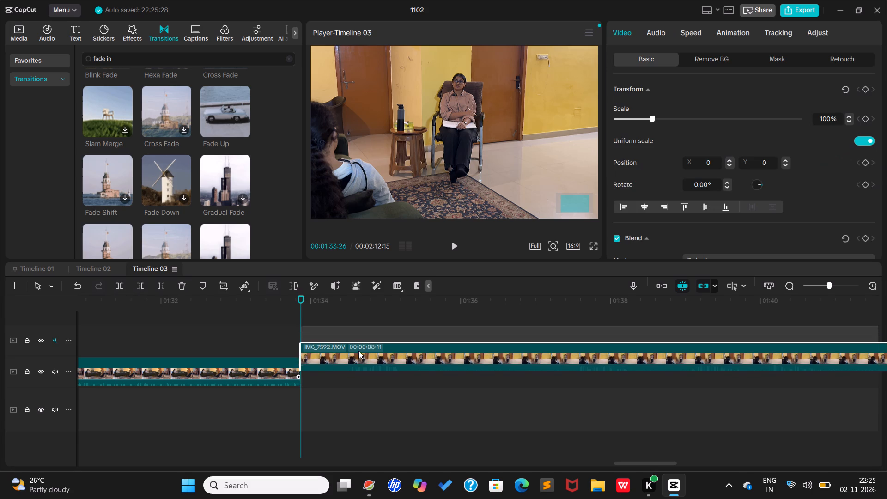
{"action": "left_click_drag", "start_coordinate": [358, 351], "coordinate": [360, 379]}
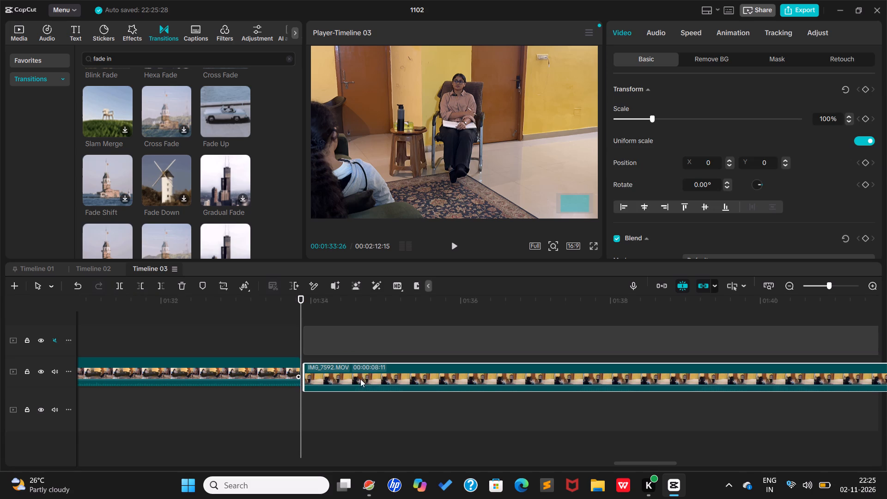
{"action": "left_click_drag", "start_coordinate": [360, 379], "coordinate": [358, 373]}
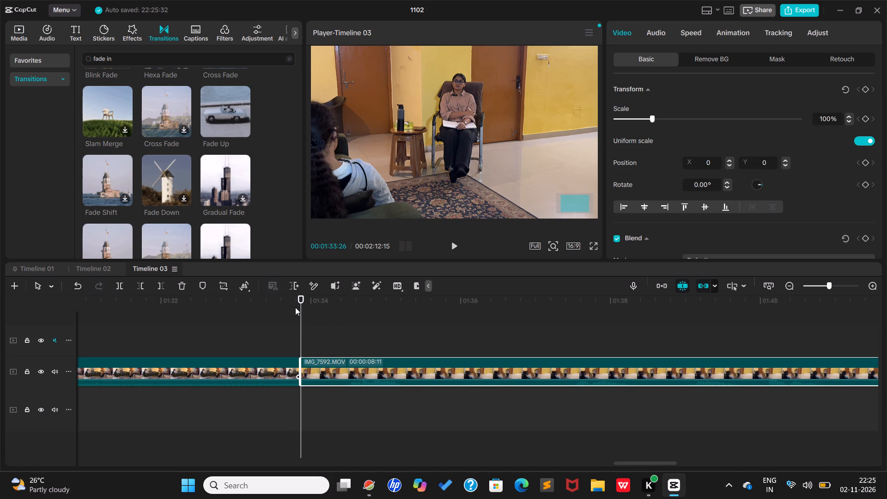
Review the closing part of Timeline 03 up to 00:02:12:15, including the IMG_7597 and IMG_5302 clips, for remaining overlays.
{"action": "left_click_drag", "start_coordinate": [300, 309], "coordinate": [886, 324]}
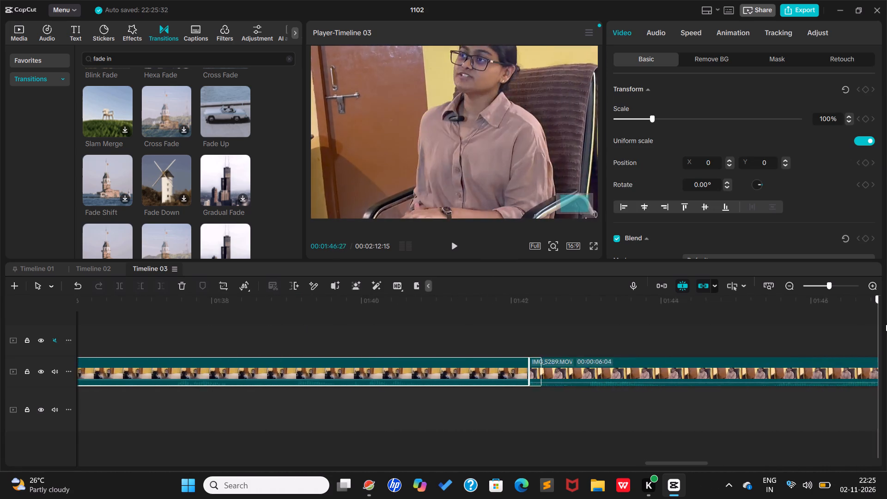
{"action": "left_click_drag", "start_coordinate": [886, 324], "coordinate": [884, 326]}
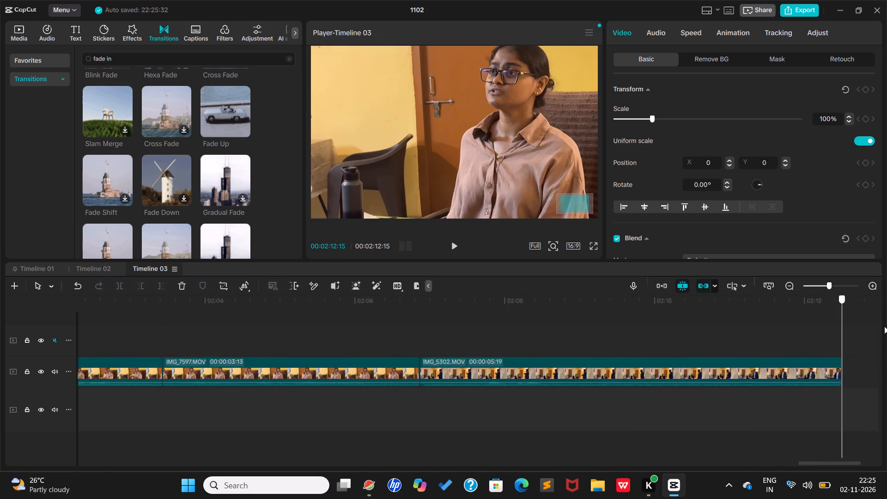
{"action": "left_click_drag", "start_coordinate": [884, 326], "coordinate": [204, 375]}
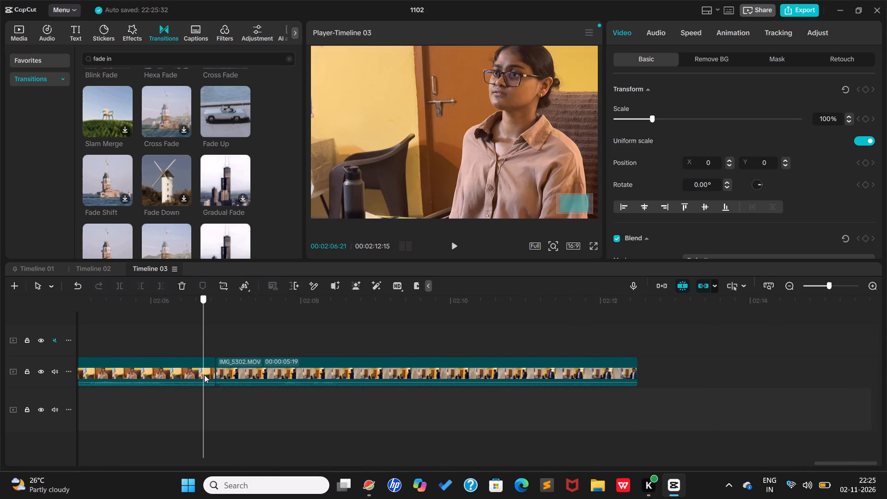
{"action": "left_click_drag", "start_coordinate": [204, 375], "coordinate": [334, 400]}
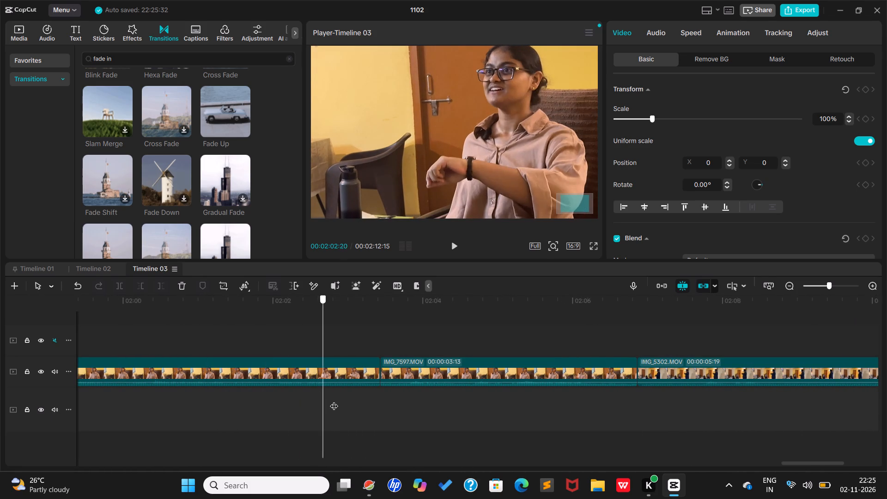
{"action": "left_click_drag", "start_coordinate": [334, 400], "coordinate": [419, 391]}
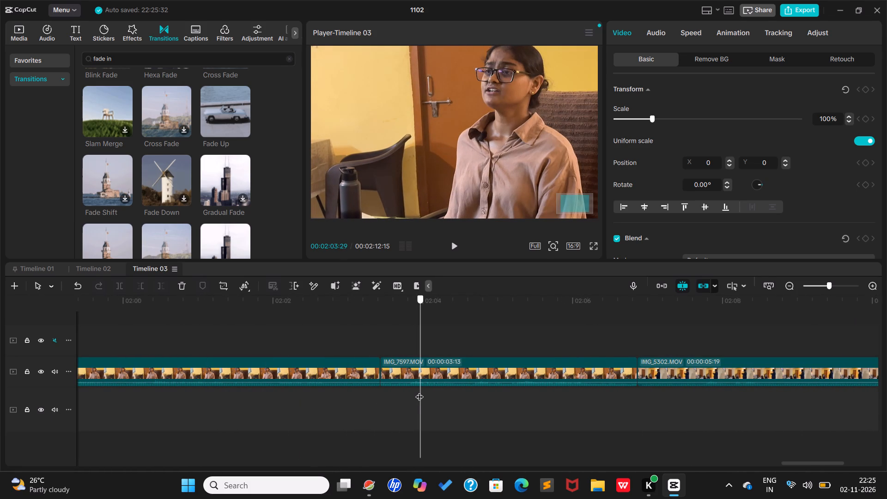
{"action": "left_click_drag", "start_coordinate": [419, 391], "coordinate": [395, 386]}
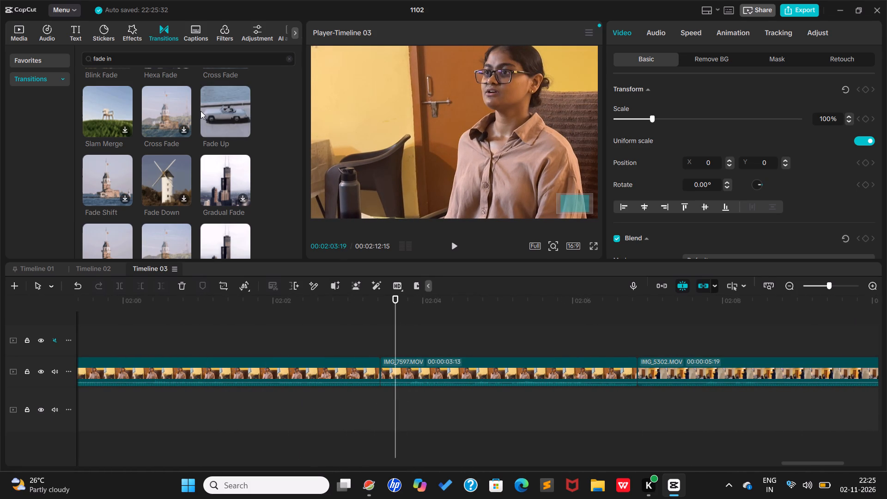
{"action": "scroll", "coordinate": [200, 111], "scroll_direction": "up", "scroll_amount": 9}
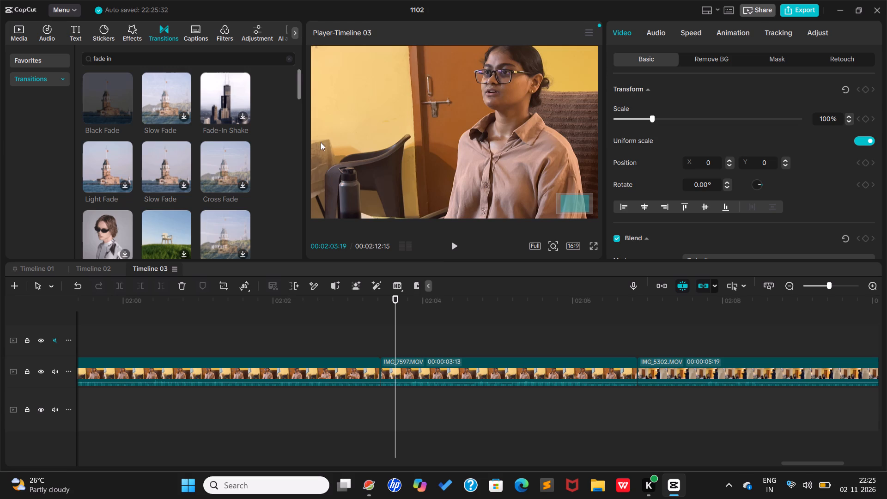
{"action": "key", "text": "space"}
{"action": "key", "text": "space"}
Move the 00:00:02:29 IMG_7592 overlay down into the gap at 00:01:16:06 on the IMG_5288 track.
{"action": "left_click_drag", "start_coordinate": [305, 303], "coordinate": [71, 336]}
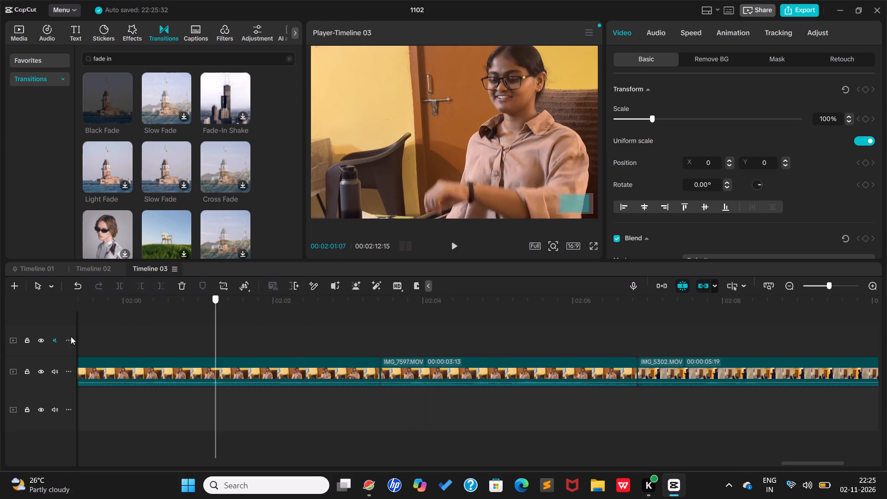
{"action": "left_click_drag", "start_coordinate": [71, 336], "coordinate": [0, 385]}
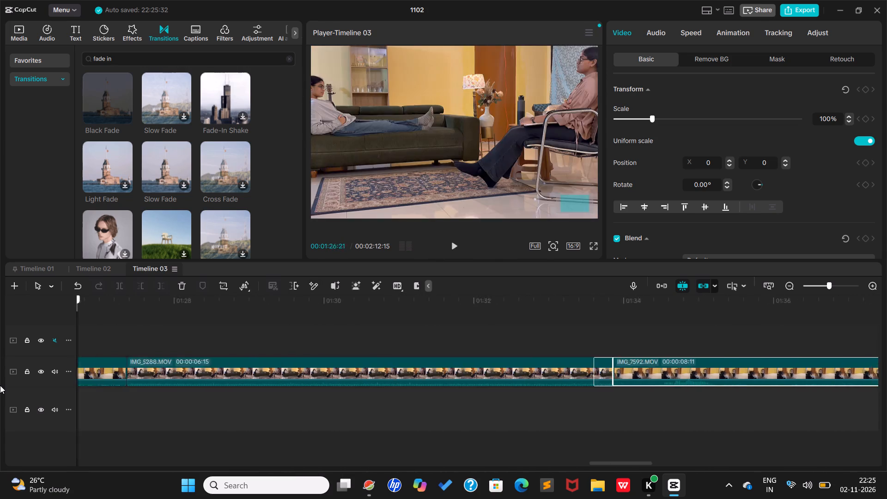
{"action": "left_click_drag", "start_coordinate": [0, 385], "coordinate": [886, 330]}
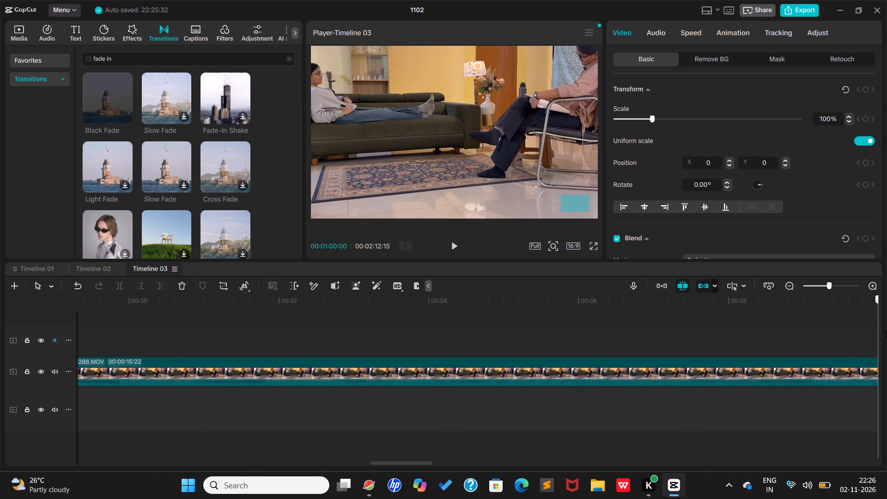
{"action": "left_click_drag", "start_coordinate": [886, 330], "coordinate": [861, 359]}
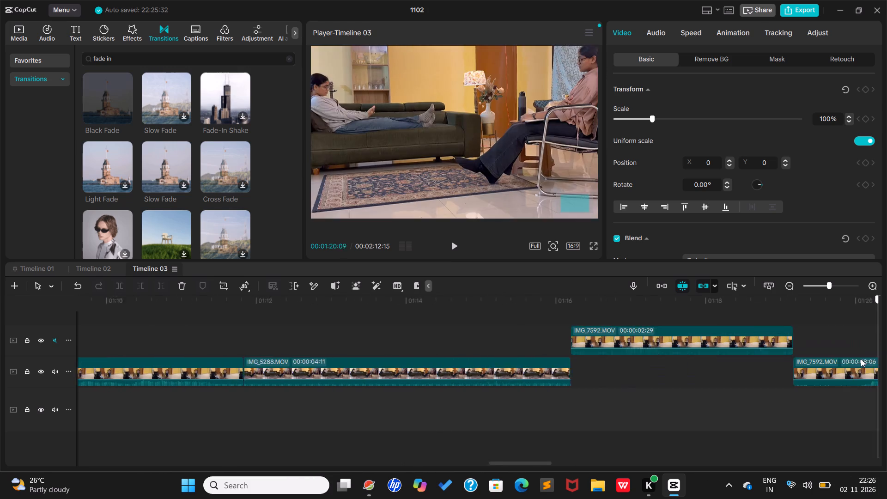
{"action": "left_click_drag", "start_coordinate": [861, 359], "coordinate": [736, 339]}
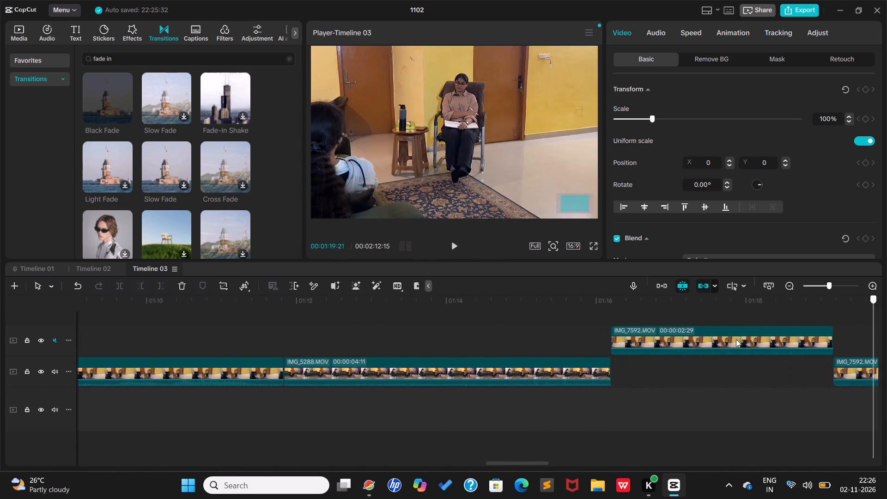
{"action": "left_click_drag", "start_coordinate": [736, 339], "coordinate": [490, 349]}
{"action": "left_click_drag", "start_coordinate": [665, 337], "coordinate": [667, 357]}
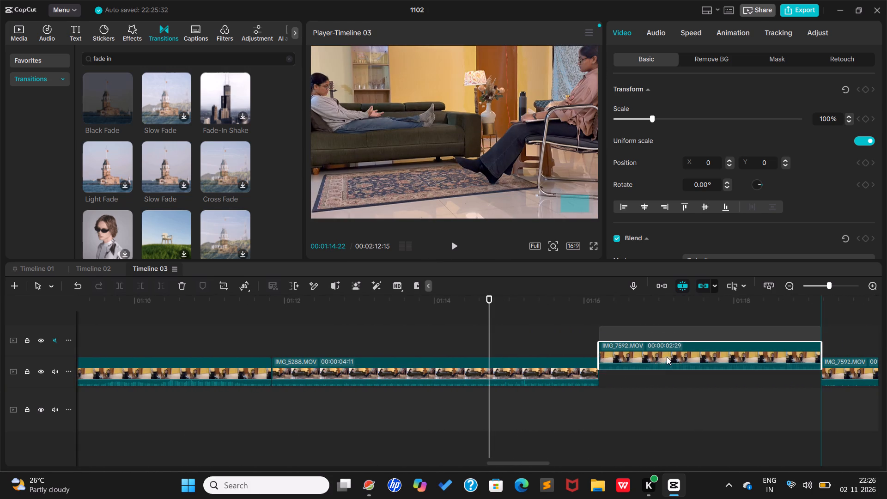
{"action": "left_click_drag", "start_coordinate": [667, 357], "coordinate": [665, 370]}
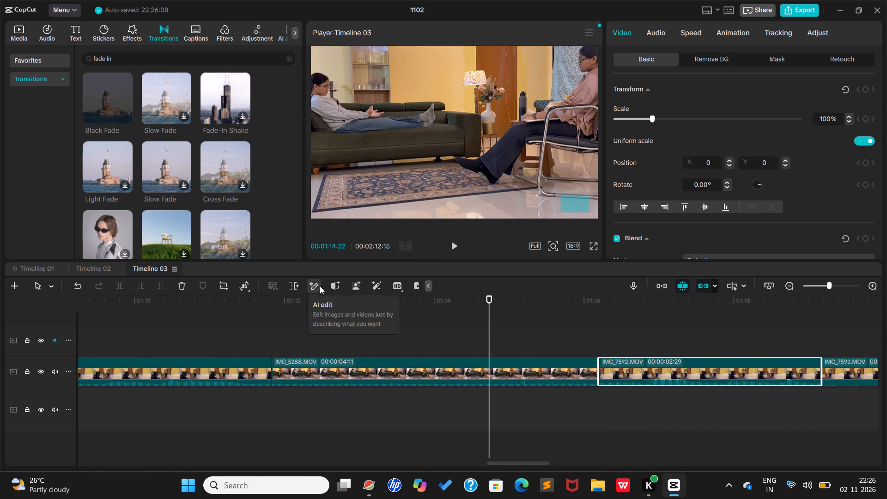
Play Timeline 03 from the beginning to about 00:00:15:09, checking the cuts and looking for remaining IMG_7592 overlays.
{"action": "left_click", "coordinate": [323, 293]}
{"action": "left_click_drag", "start_coordinate": [322, 304], "coordinate": [0, 324]}
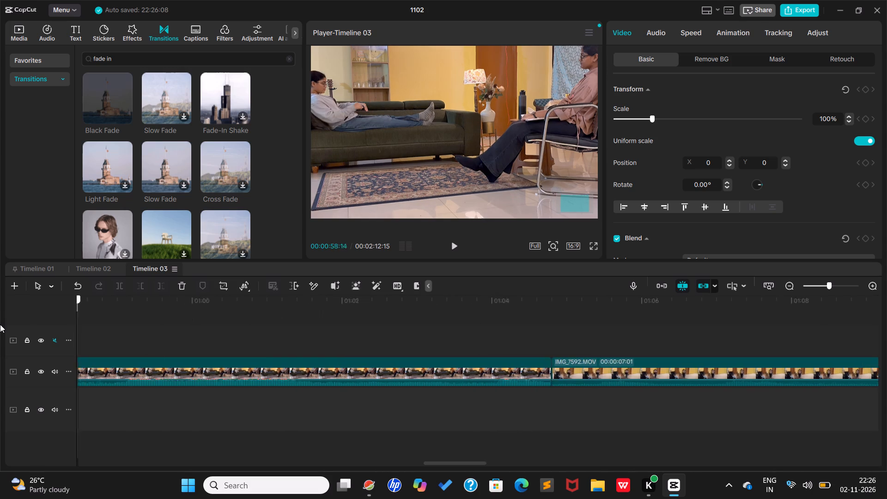
{"action": "left_click_drag", "start_coordinate": [0, 324], "coordinate": [0, 351]}
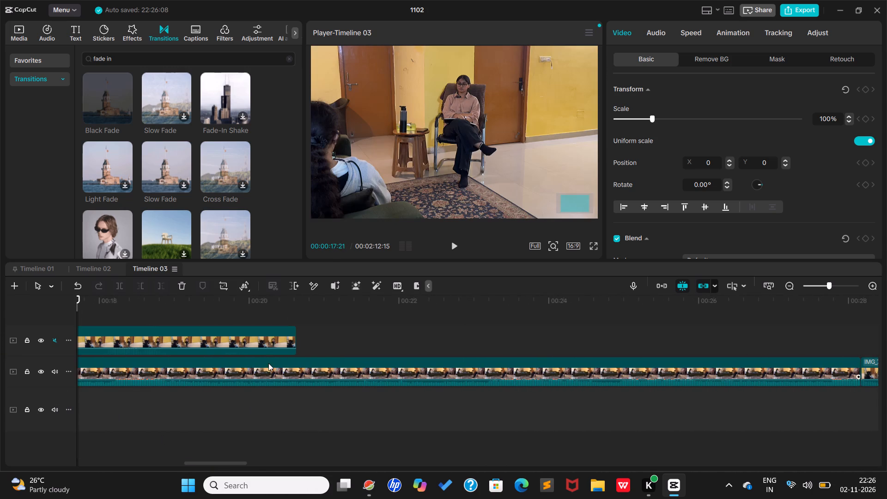
{"action": "scroll", "coordinate": [267, 413], "scroll_direction": "down", "scroll_amount": 9, "text": "shift"}
{"action": "left_click_drag", "start_coordinate": [241, 307], "coordinate": [167, 328]}
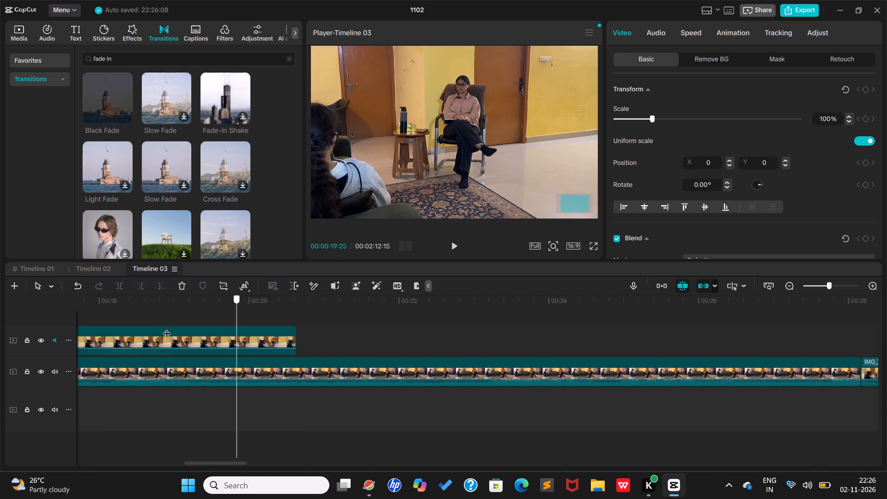
{"action": "left_click_drag", "start_coordinate": [167, 328], "coordinate": [3, 357]}
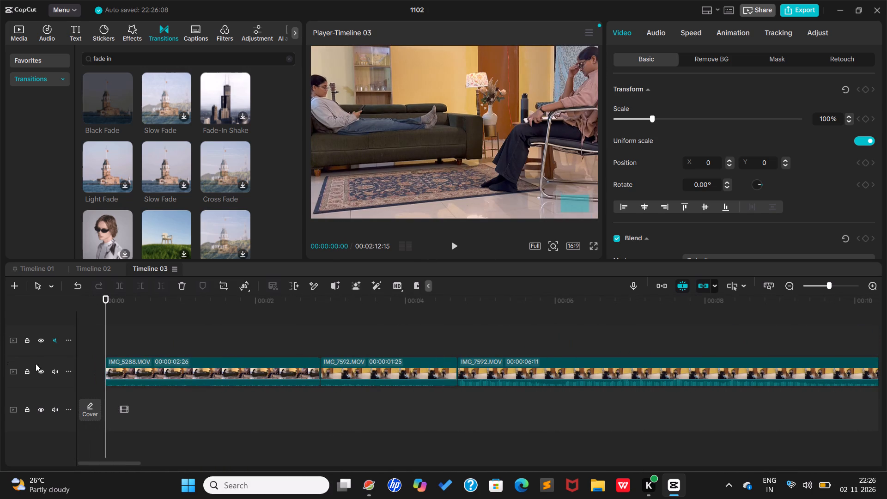
{"action": "scroll", "coordinate": [397, 415], "scroll_direction": "down", "scroll_amount": 8, "text": "shift"}
{"action": "scroll", "coordinate": [257, 334], "scroll_direction": "down", "scroll_amount": 4, "text": "shift"}
{"action": "scroll", "coordinate": [255, 405], "scroll_direction": "down", "scroll_amount": 20, "text": "ctrl"}
{"action": "scroll", "coordinate": [255, 405], "scroll_direction": "down", "scroll_amount": 1, "text": "ctrl"}
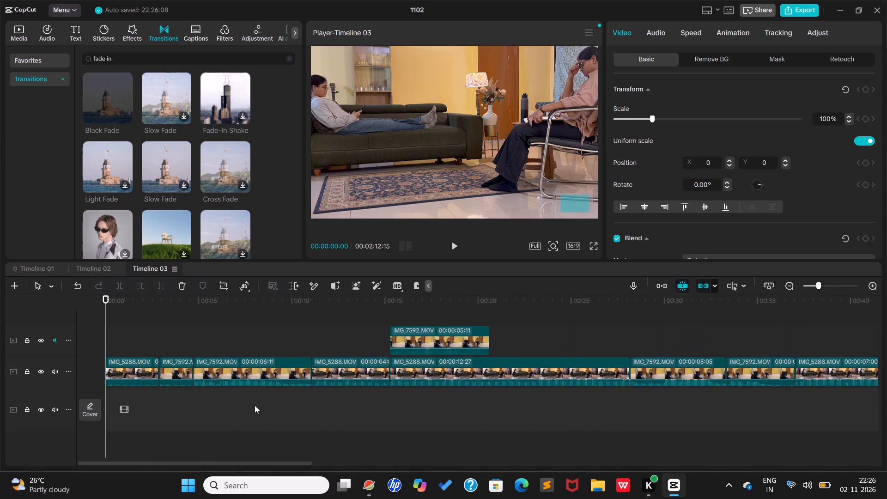
{"action": "key", "text": "space"}
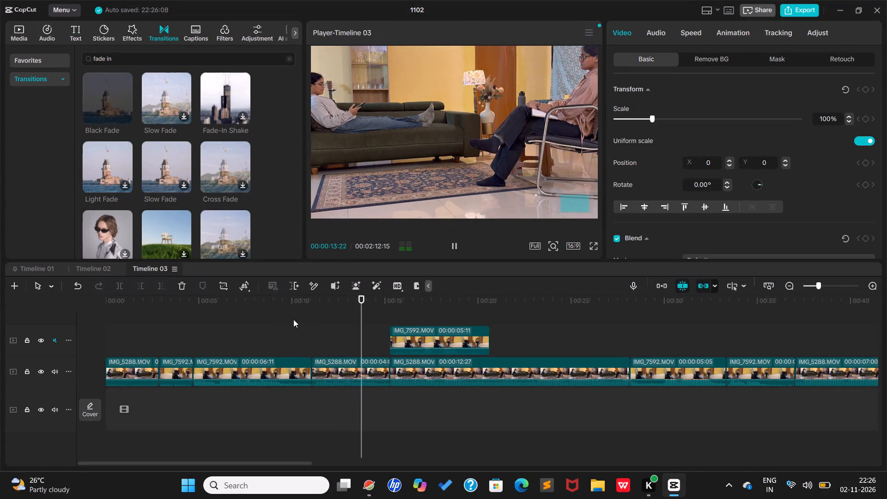
{"action": "key", "text": "space"}
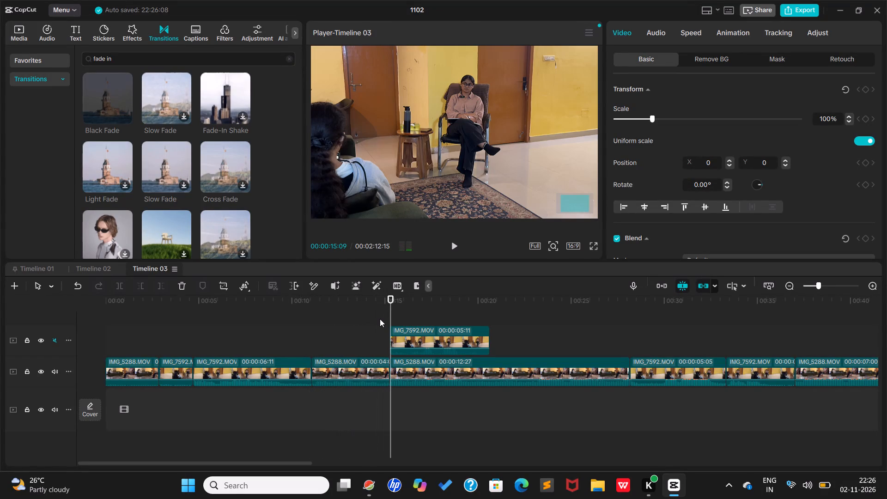
Split the IMG_5288 clip at 00:00:20:19, where the 00:00:05:11 IMG_7592 overlay ends.
{"action": "scroll", "coordinate": [492, 378], "scroll_direction": "up", "scroll_amount": 19, "text": "ctrl"}
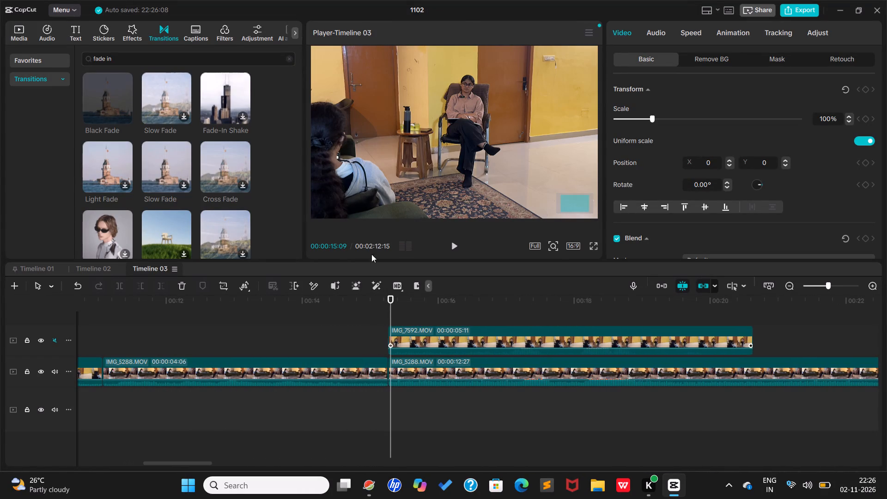
{"action": "left_click_drag", "start_coordinate": [392, 302], "coordinate": [385, 302]}
{"action": "left_click_drag", "start_coordinate": [385, 302], "coordinate": [423, 304]}
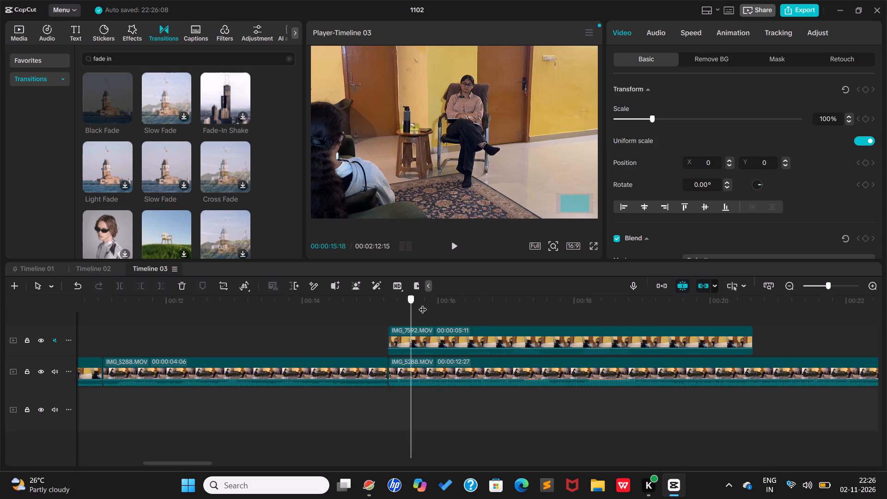
{"action": "left_click_drag", "start_coordinate": [423, 304], "coordinate": [752, 310]}
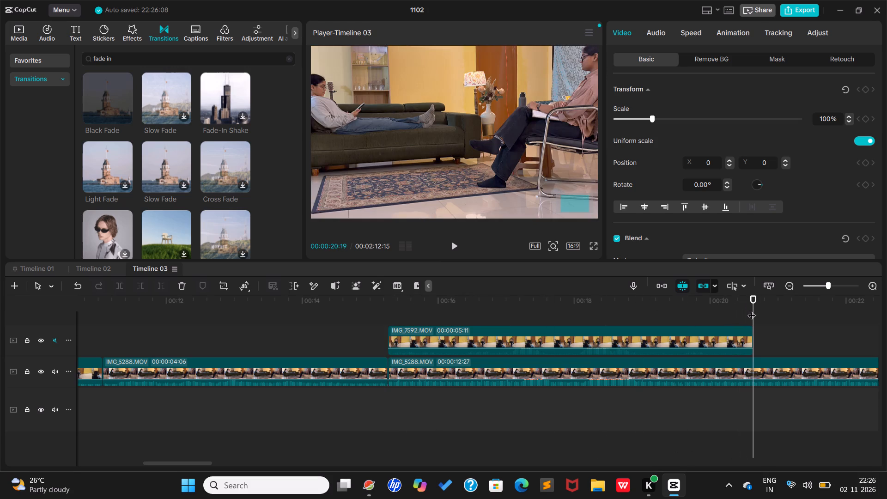
{"action": "key", "text": "b"}
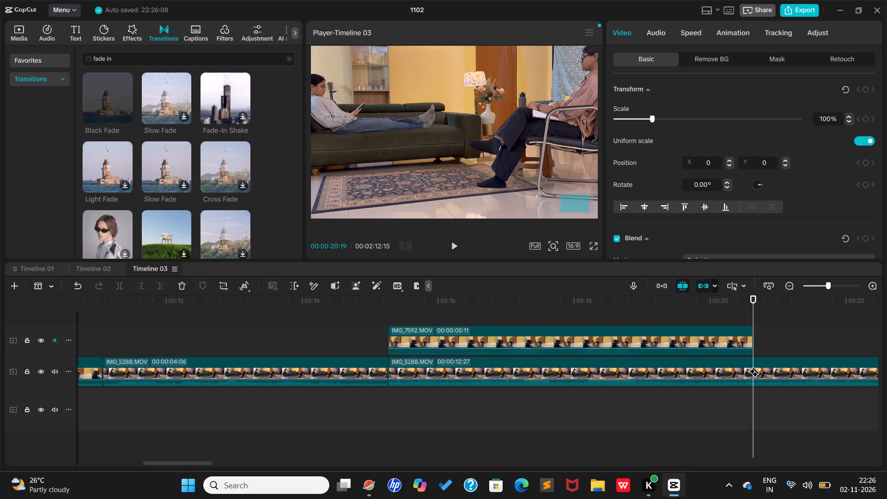
{"action": "left_click", "coordinate": [757, 369]}
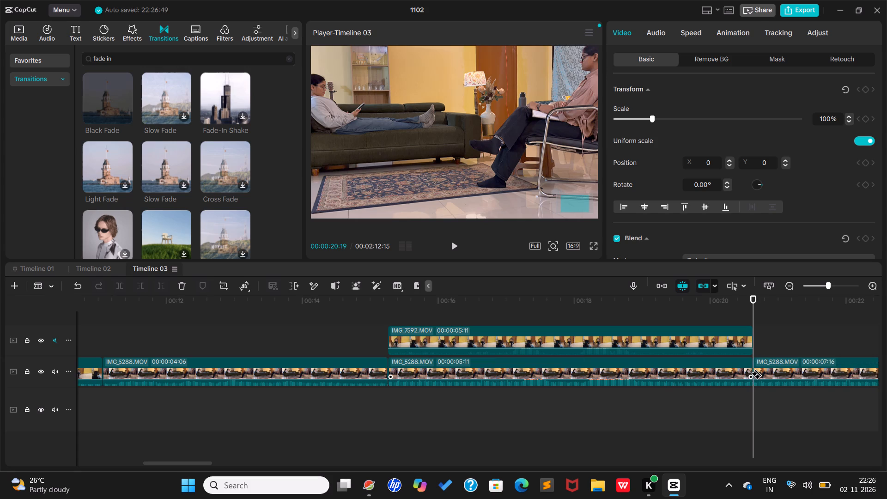
Replace the IMG_5288 segment beneath the 00:00:05:11 IMG_7592 overlay by deleting it and moving the overlay down into its place.
{"action": "key", "text": "a"}
{"action": "left_click", "coordinate": [723, 371]}
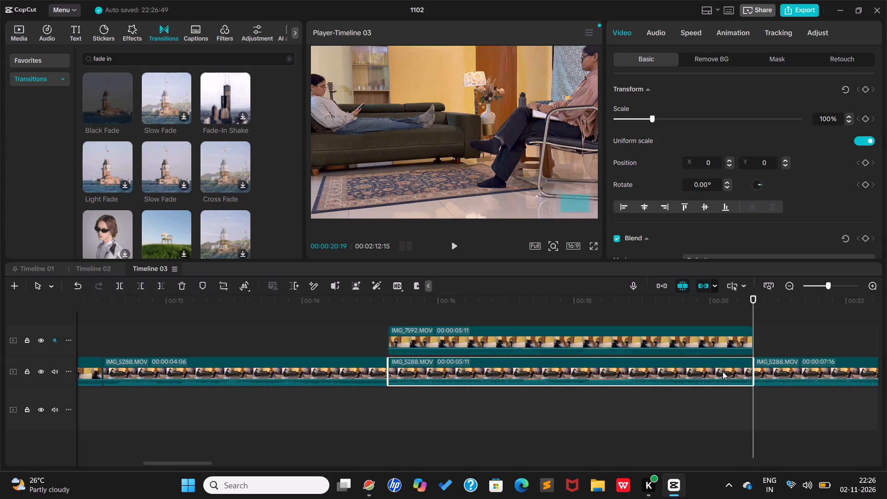
{"action": "key", "text": "Delete"}
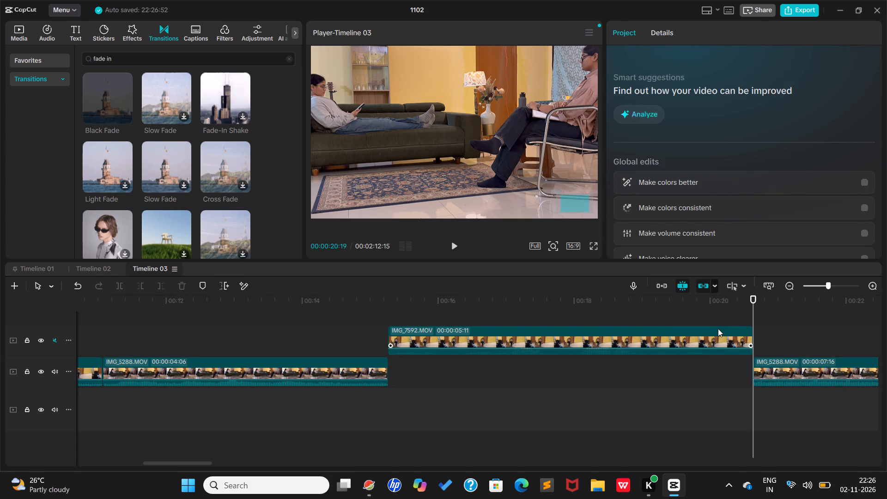
{"action": "left_click_drag", "start_coordinate": [718, 329], "coordinate": [718, 362]}
Play Timeline 03 from the moved IMG_7592 clip through about 00:00:51:08, and re-examine the end of the IMG_7592 clip near 00:00:48:29.
{"action": "left_click_drag", "start_coordinate": [676, 304], "coordinate": [668, 307]}
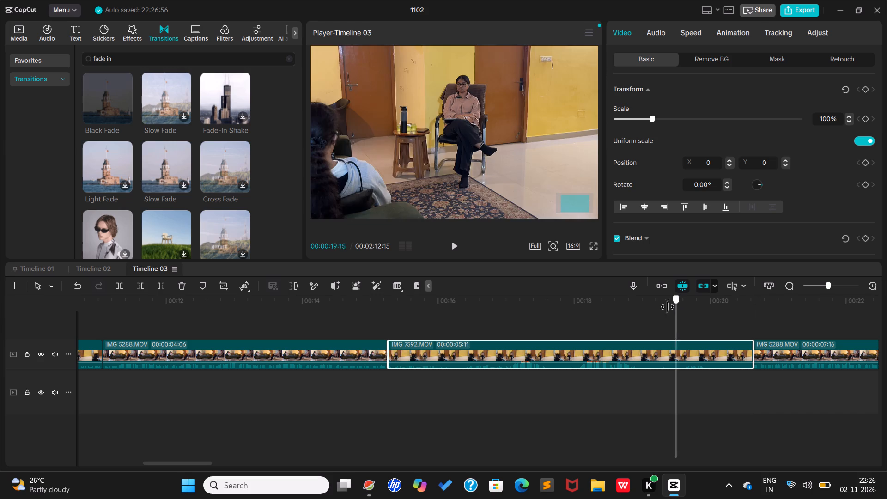
{"action": "left_click_drag", "start_coordinate": [668, 307], "coordinate": [606, 311]}
{"action": "key", "text": "space"}
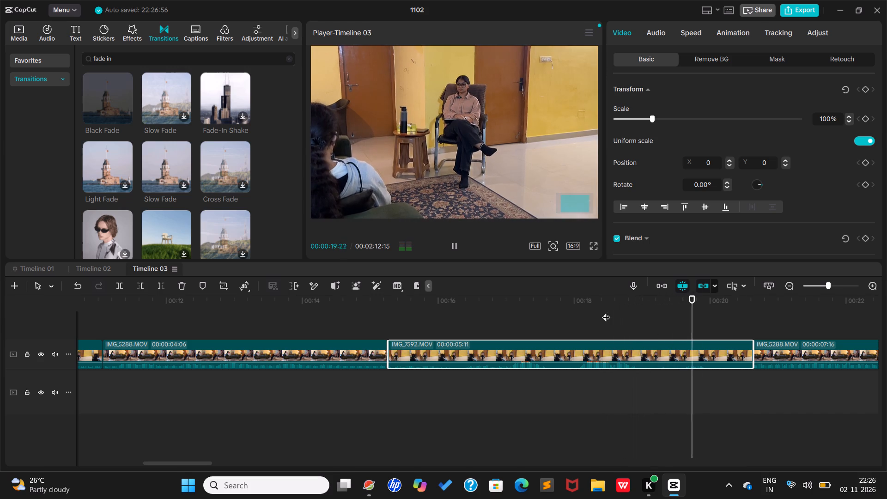
{"action": "left_click", "coordinate": [542, 297]}
{"action": "key", "text": "space"}
{"action": "key", "text": "space"}
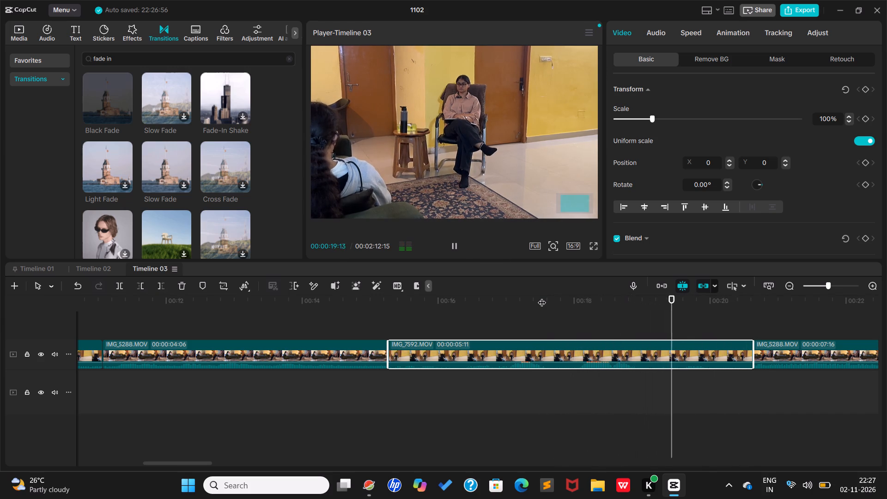
{"action": "left_click_drag", "start_coordinate": [542, 297], "coordinate": [412, 308]}
{"action": "key", "text": "space"}
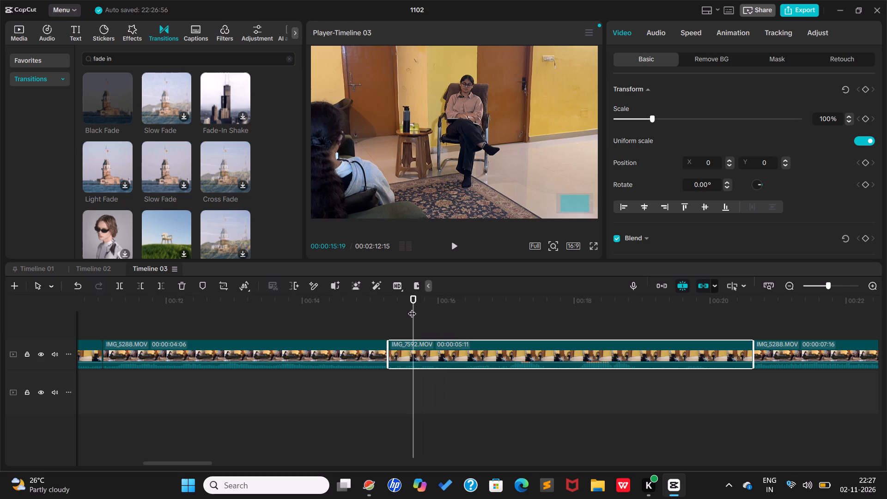
{"action": "key", "text": "space"}
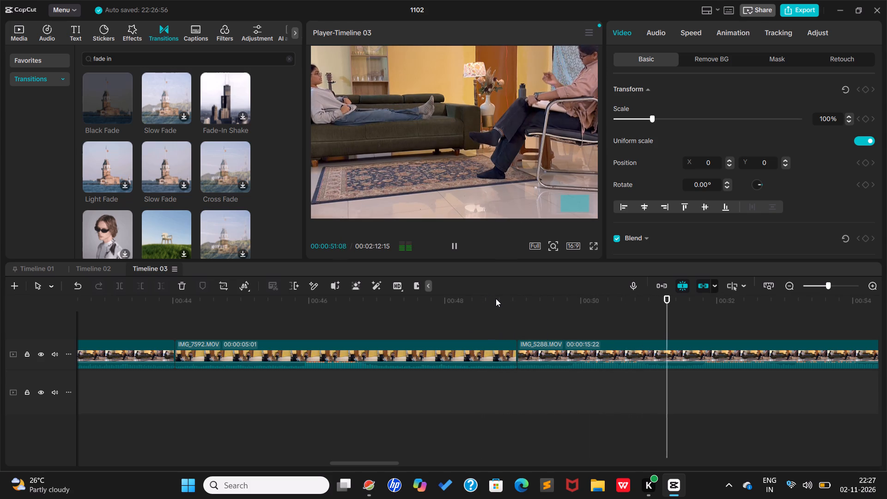
{"action": "left_click_drag", "start_coordinate": [496, 298], "coordinate": [511, 300]}
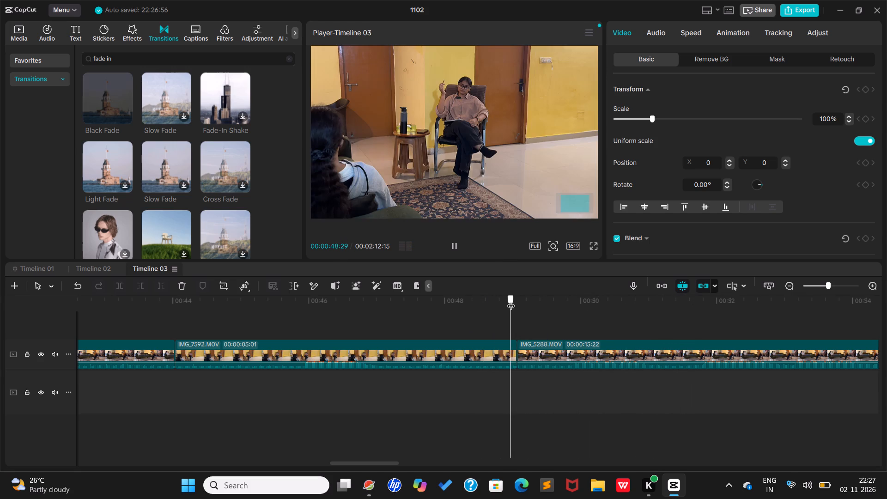
{"action": "left_click_drag", "start_coordinate": [511, 300], "coordinate": [510, 299]}
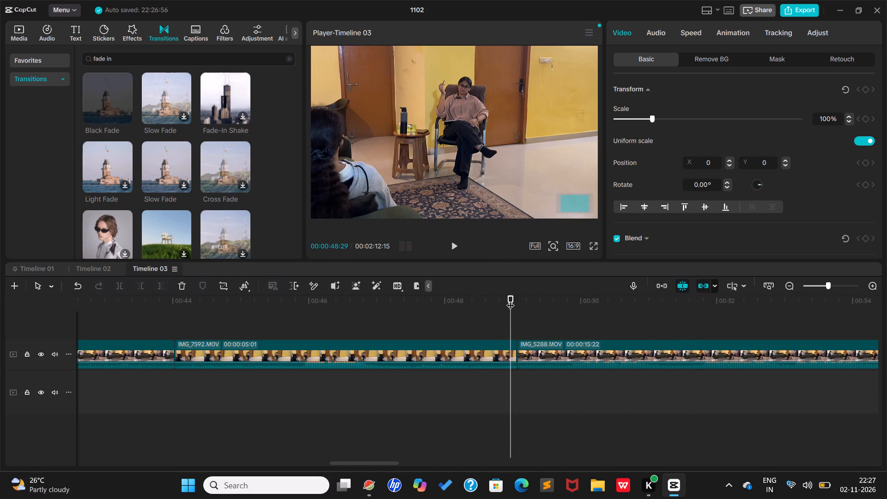
{"action": "scroll", "coordinate": [207, 89], "scroll_direction": "up", "scroll_amount": 6}
Preview the Light Fade transition and select the cut between the 00:00:05:01 IMG_7592 and 00:00:15:22 IMG_5288 clips.
{"action": "left_click", "coordinate": [100, 161]}
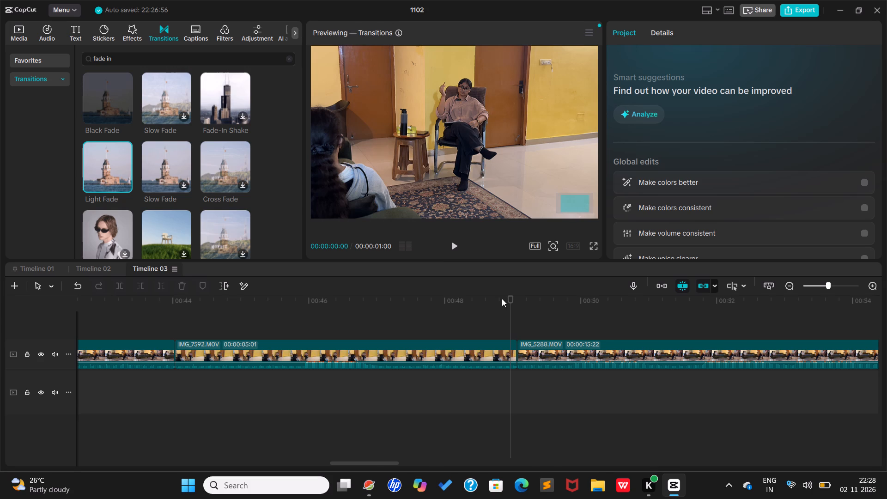
{"action": "left_click", "coordinate": [110, 170]}
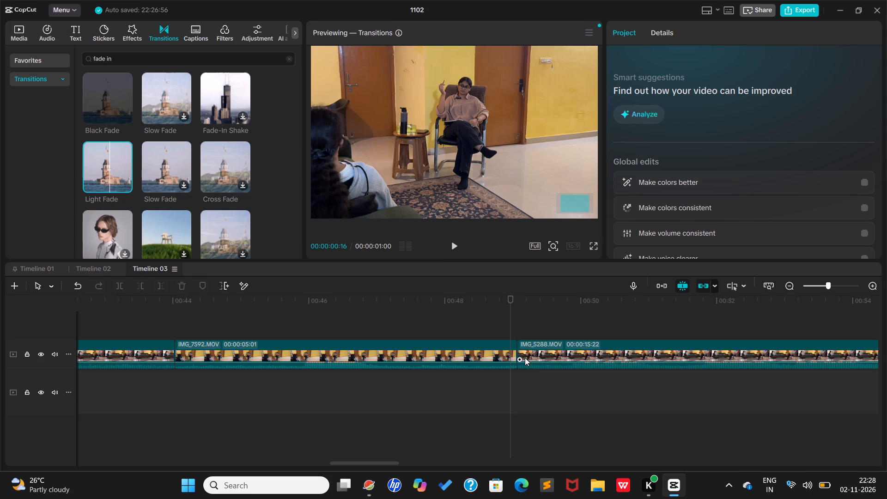
{"action": "left_click", "coordinate": [517, 353]}
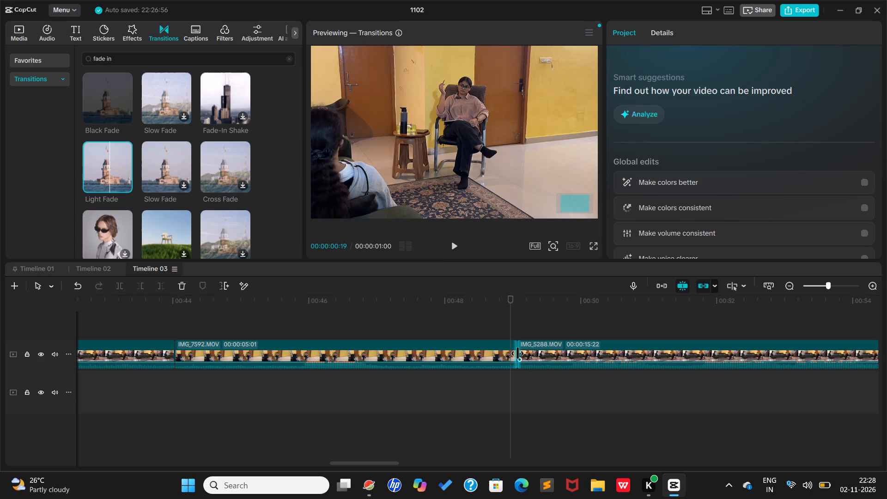
{"action": "key", "text": "space"}
Turn off auto snapping for the timeline.
{"action": "type", "text": "n"}
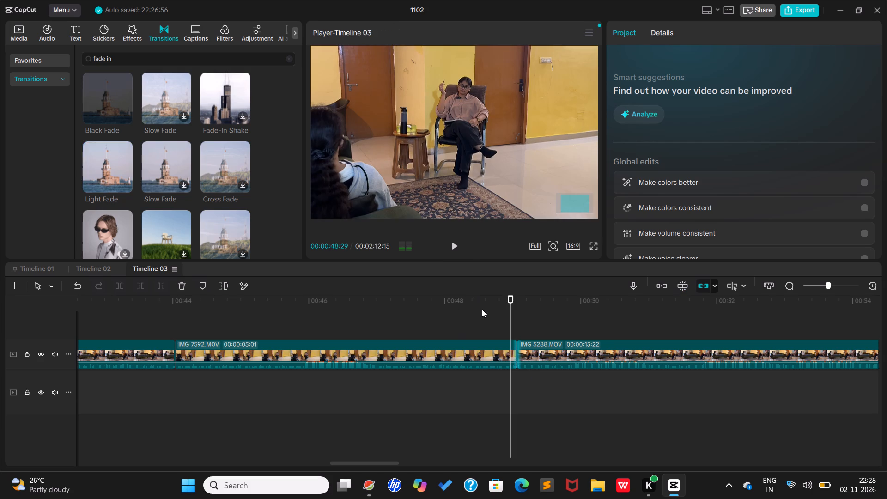
Play across the cut between the 00:00:05:01 IMG_7592 and 00:00:15:22 IMG_5288 clips, starting from about 00:00:48:18.
{"action": "key", "text": "space"}
{"action": "key", "text": "space"}
{"action": "left_click", "coordinate": [486, 304]}
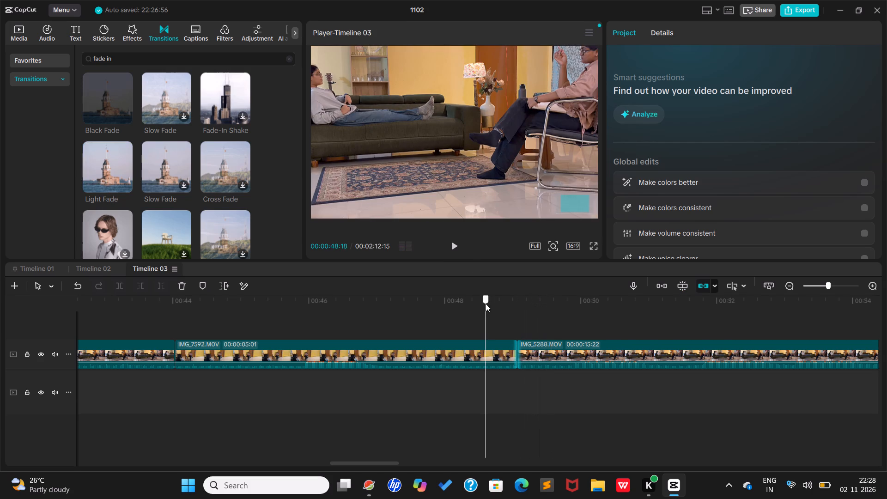
{"action": "key", "text": "space"}
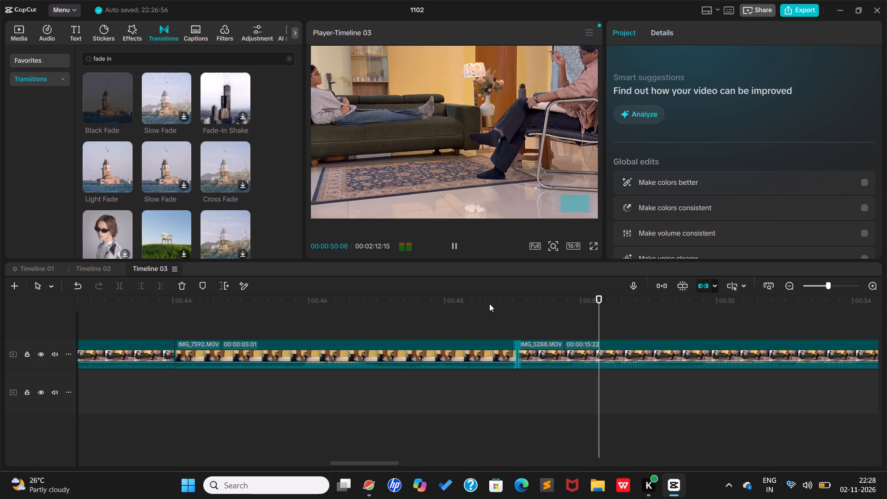
Skim ahead through Timeline 03 and examine the 00:00:06:15 IMG_5288 clip in short playbacks up to 00:01:30:29.
{"action": "left_click_drag", "start_coordinate": [764, 302], "coordinate": [886, 320]}
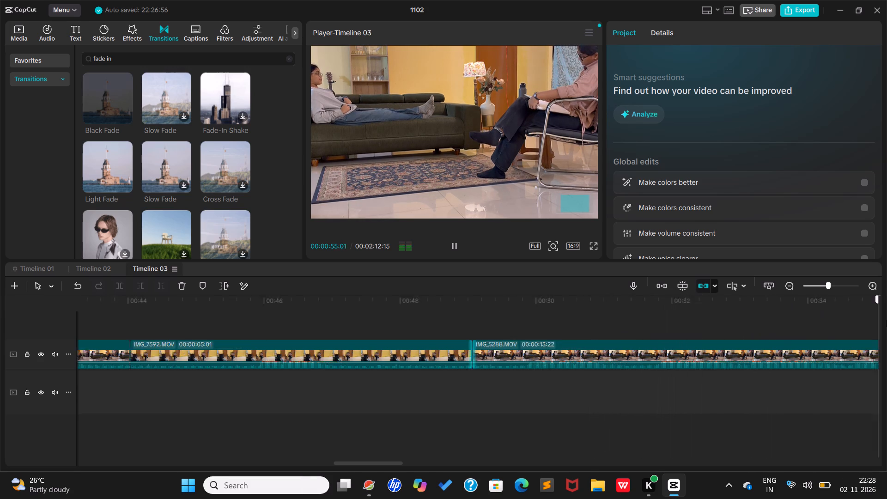
{"action": "left_click_drag", "start_coordinate": [886, 320], "coordinate": [749, 323]}
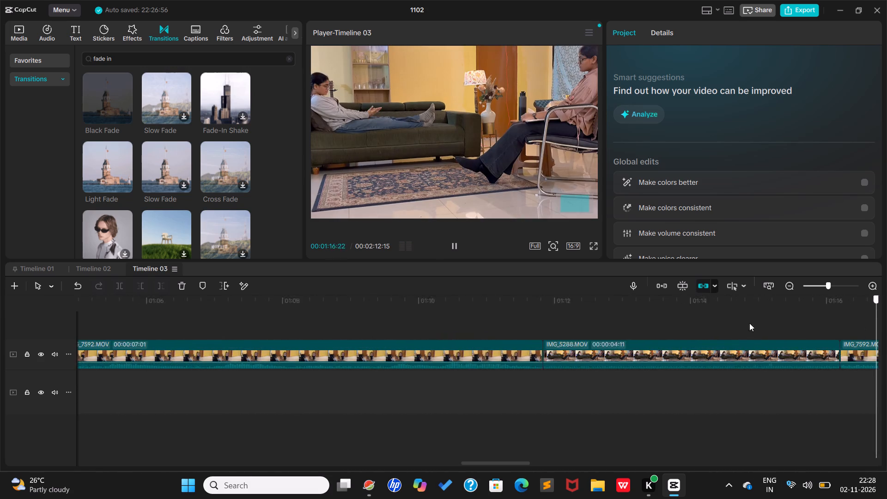
{"action": "left_click_drag", "start_coordinate": [749, 323], "coordinate": [684, 320]}
{"action": "key", "text": "space"}
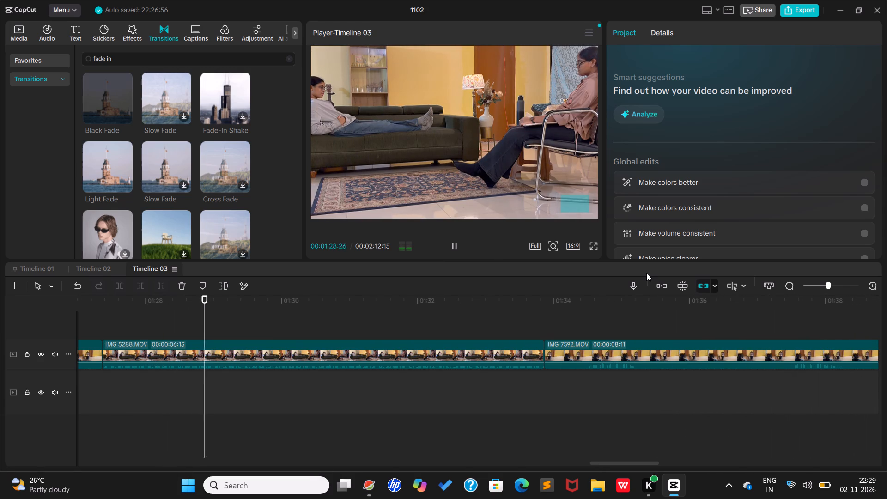
{"action": "key", "text": "space"}
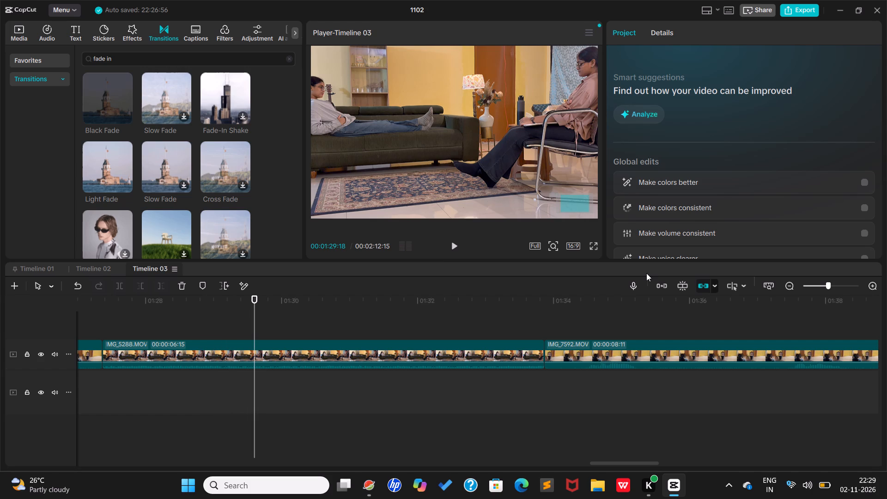
{"action": "key", "text": "space"}
{"action": "key", "text": "space"}
{"action": "key", "text": "space"}
{"action": "key", "text": "space"}
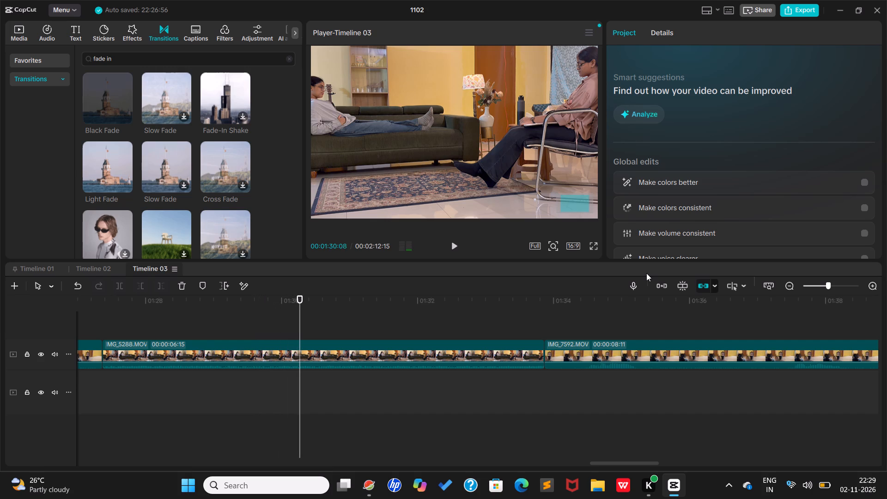
{"action": "key", "text": "space"}
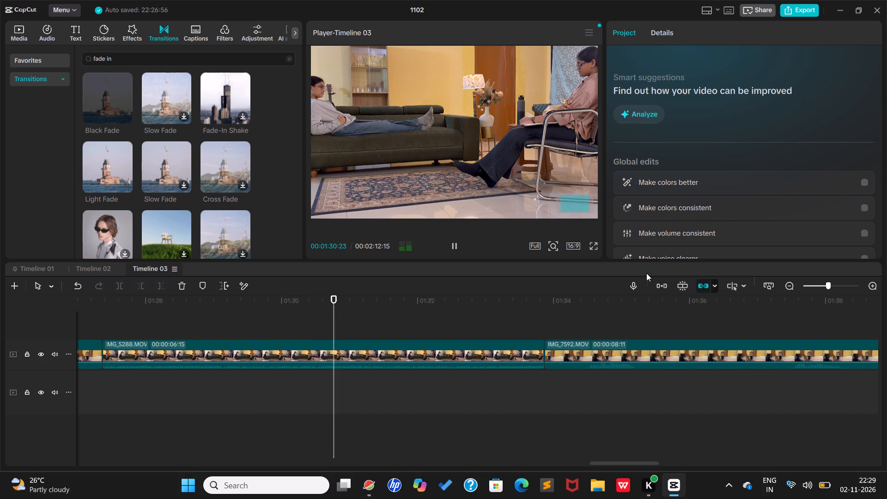
{"action": "key", "text": "space"}
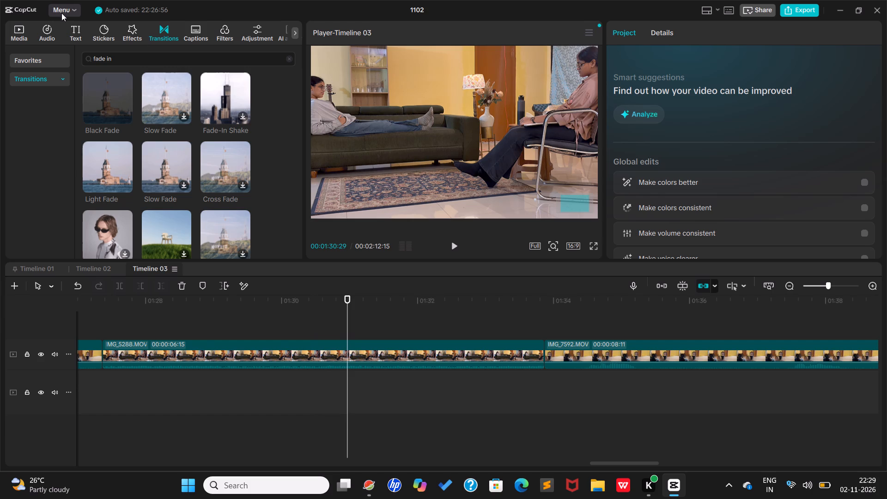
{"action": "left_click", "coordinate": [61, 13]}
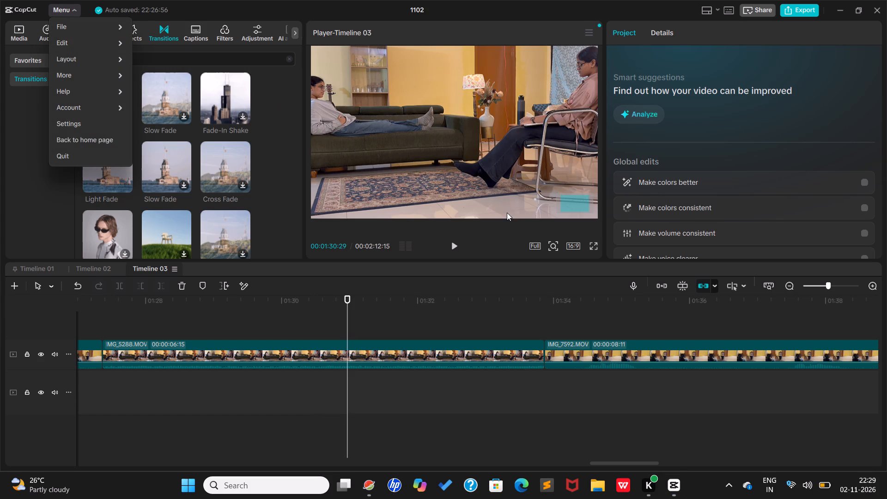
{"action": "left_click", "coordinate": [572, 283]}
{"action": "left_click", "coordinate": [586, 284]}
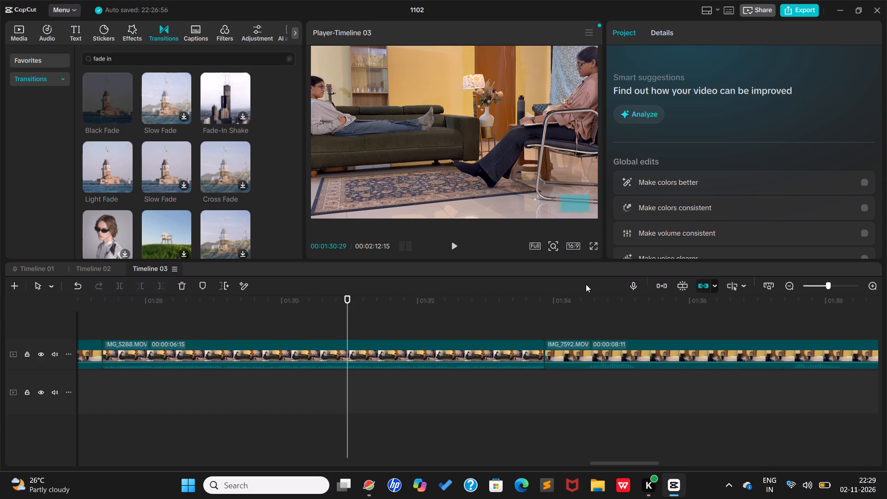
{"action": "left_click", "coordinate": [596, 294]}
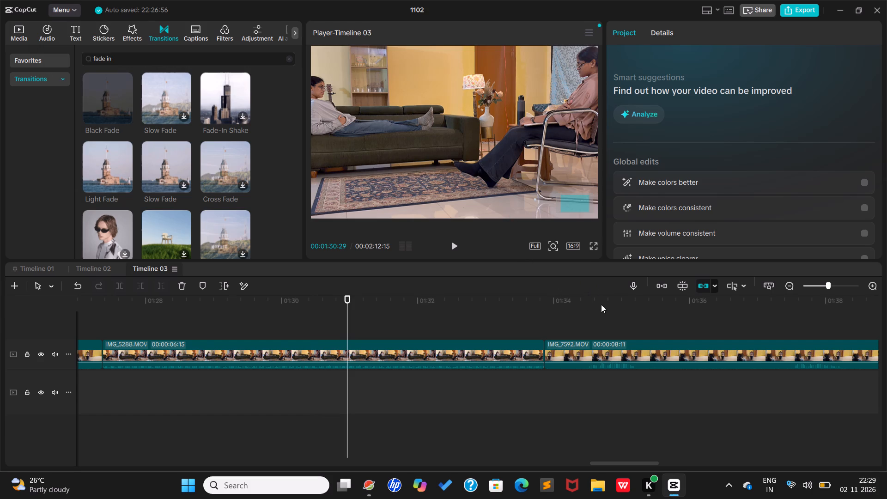
Play the start of the 00:00:08:11 IMG_7592 clip from about 00:01:34 to 00:01:38.
{"action": "left_click", "coordinate": [602, 306]}
{"action": "key", "text": "space"}
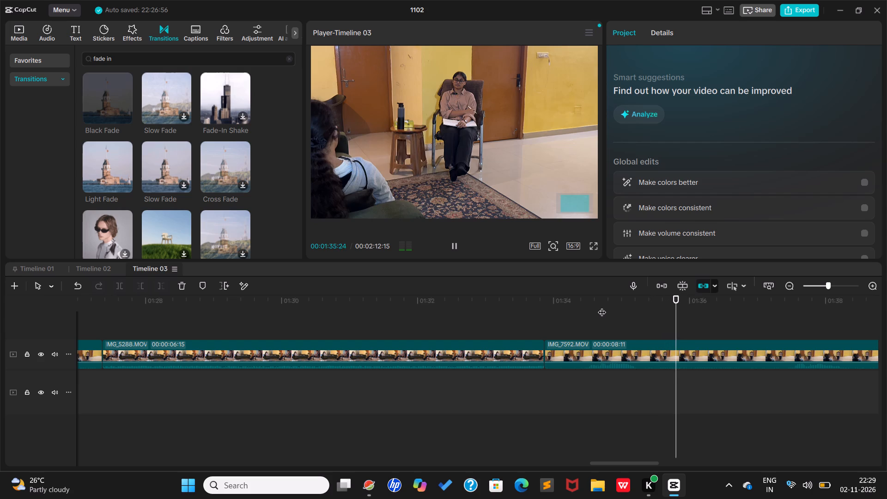
{"action": "left_click", "coordinate": [456, 246]}
Return the playhead to 00:00:00:00 and review Timeline 03 from the beginning in full-screen playback.
{"action": "left_click_drag", "start_coordinate": [423, 306], "coordinate": [98, 323]}
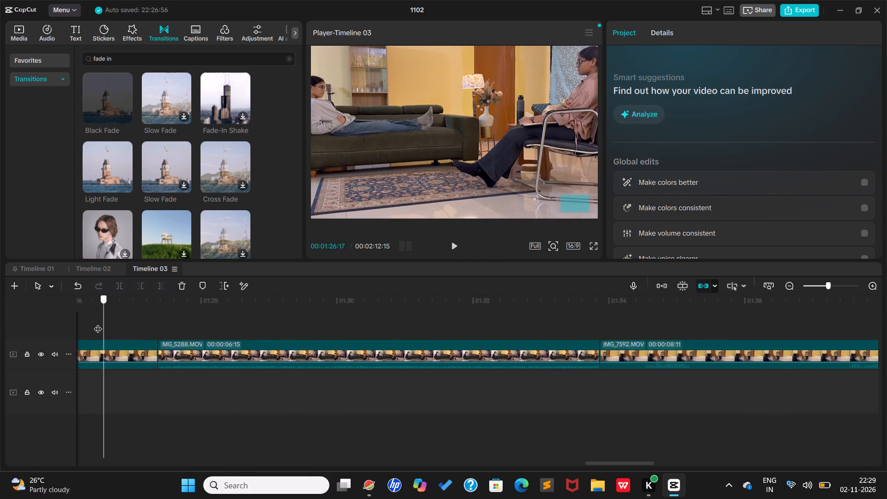
{"action": "left_click_drag", "start_coordinate": [98, 323], "coordinate": [0, 323]}
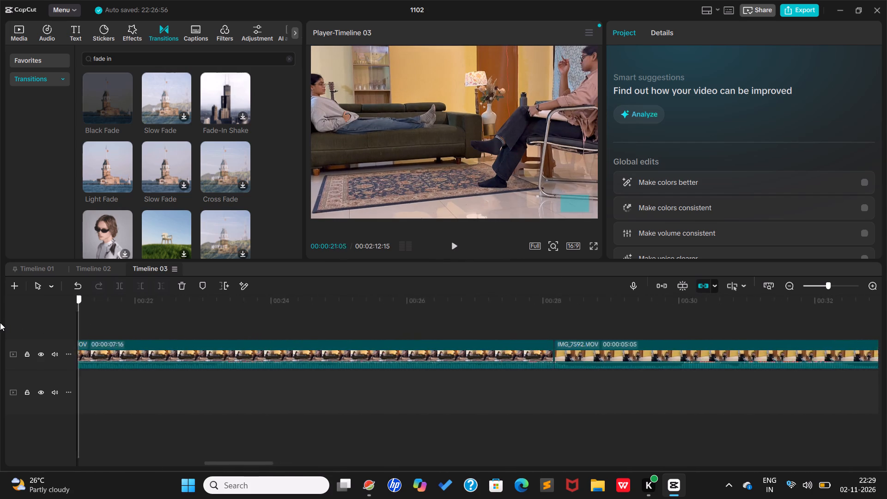
{"action": "left_click_drag", "start_coordinate": [0, 323], "coordinate": [0, 323]}
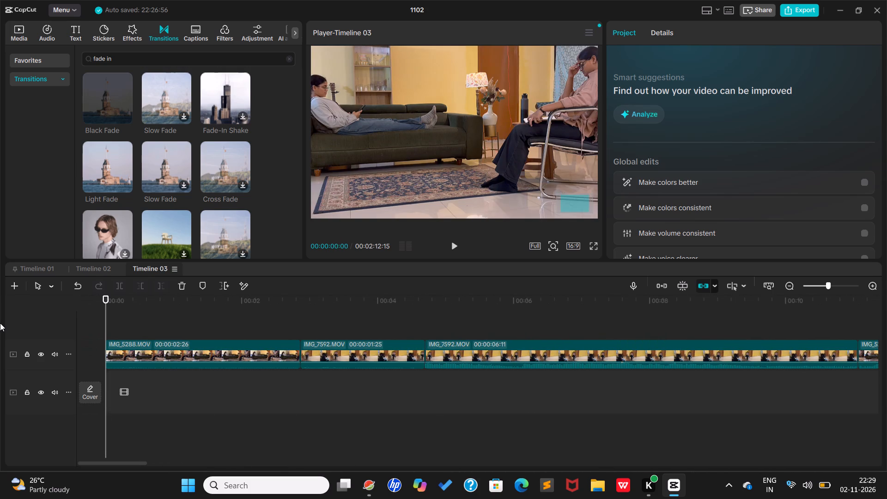
{"action": "left_click", "coordinate": [593, 246]}
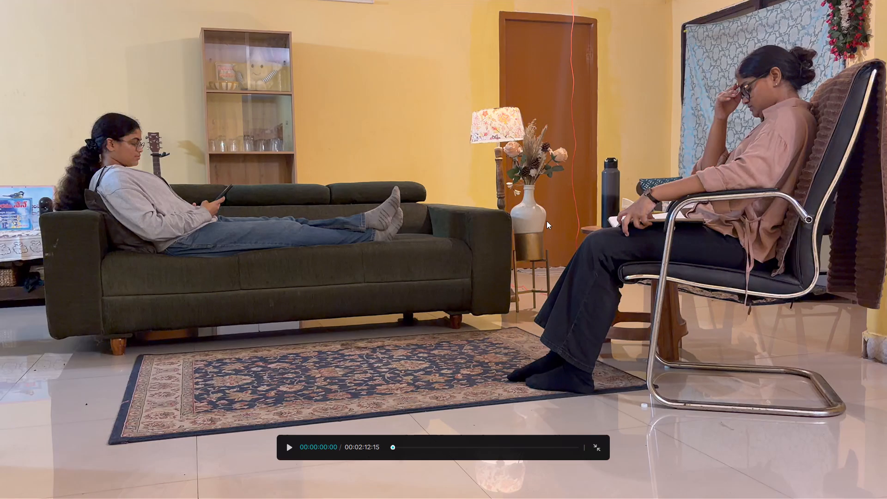
{"action": "key", "text": "space"}
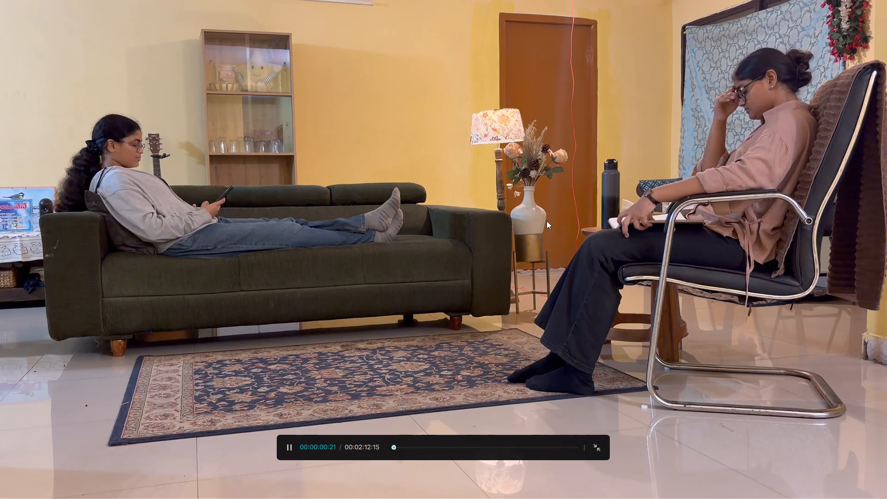
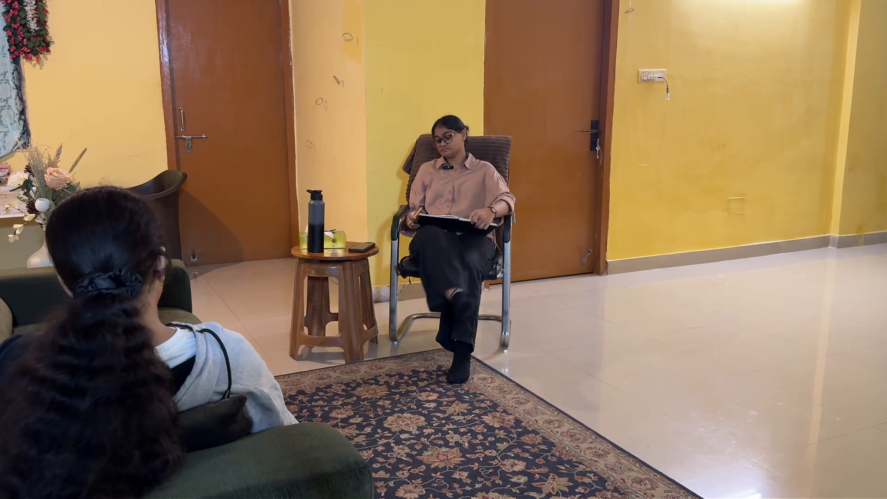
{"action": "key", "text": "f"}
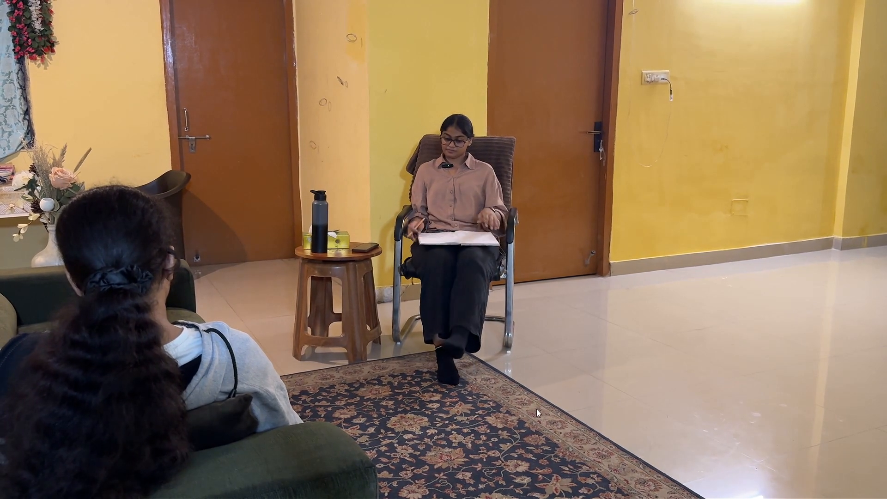
End the full-screen review and pause Timeline 03 at about 00:01:11.
{"action": "key", "text": "Escape"}
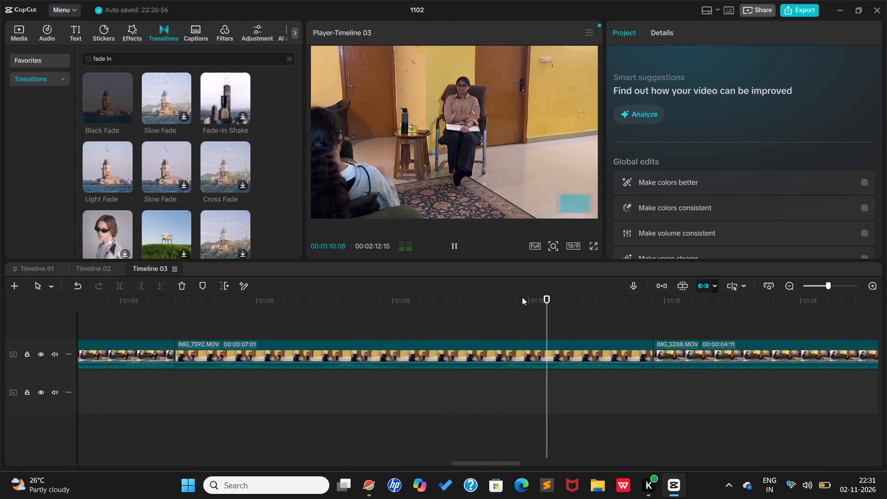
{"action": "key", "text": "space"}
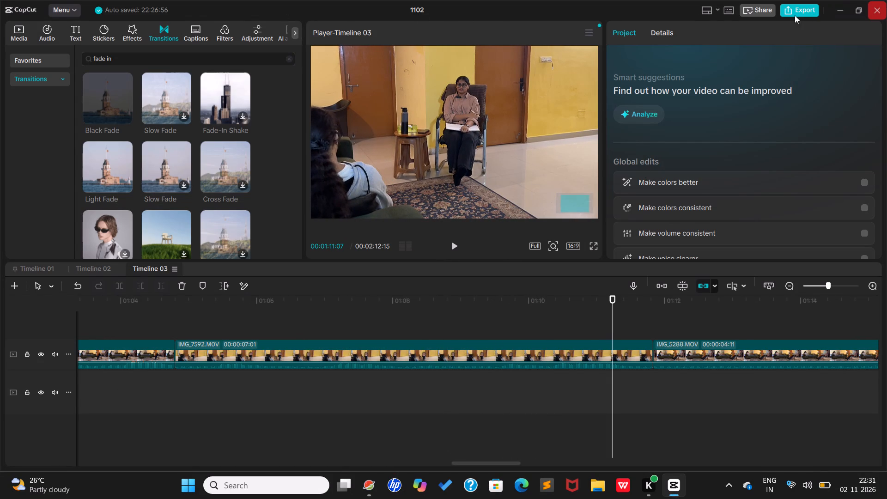
Export Timeline 03 as 1102 to the Downloads folder in 2K, HEVC, mp4 at 30fps with the recommended bit rate.
{"action": "left_click", "coordinate": [784, 9]}
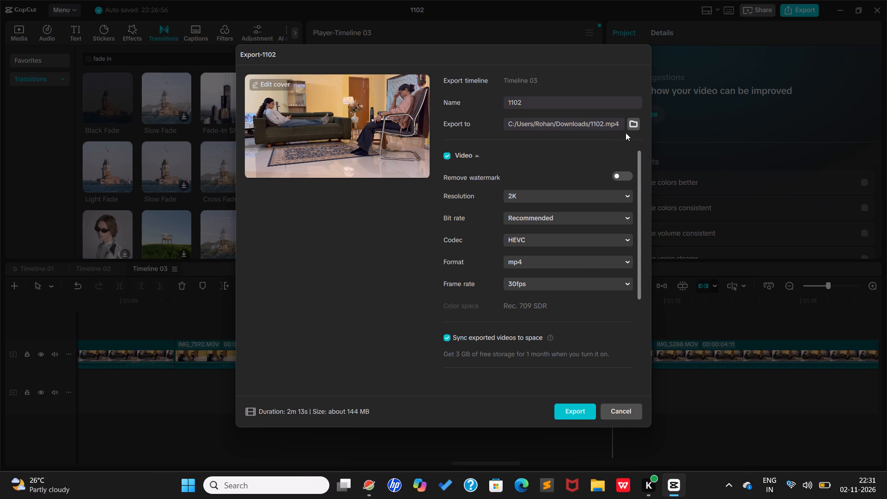
{"action": "left_click", "coordinate": [572, 408]}
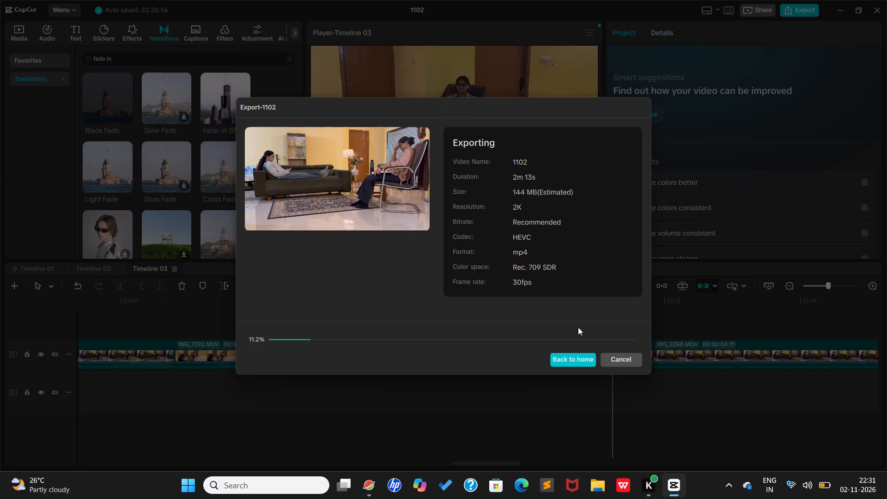